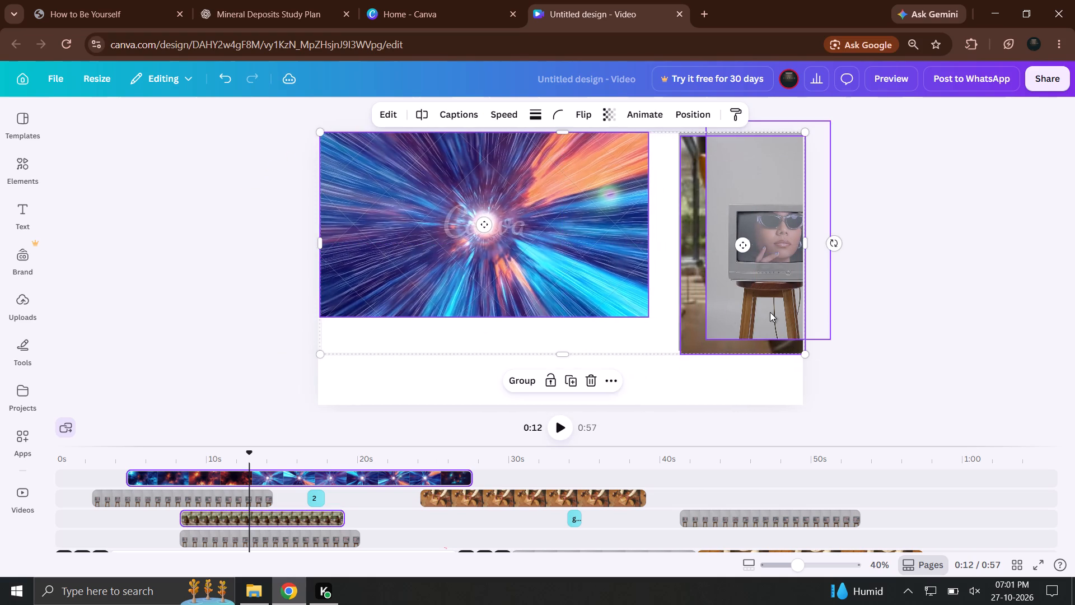
click(770, 312)
drag(762, 291, 749, 322)
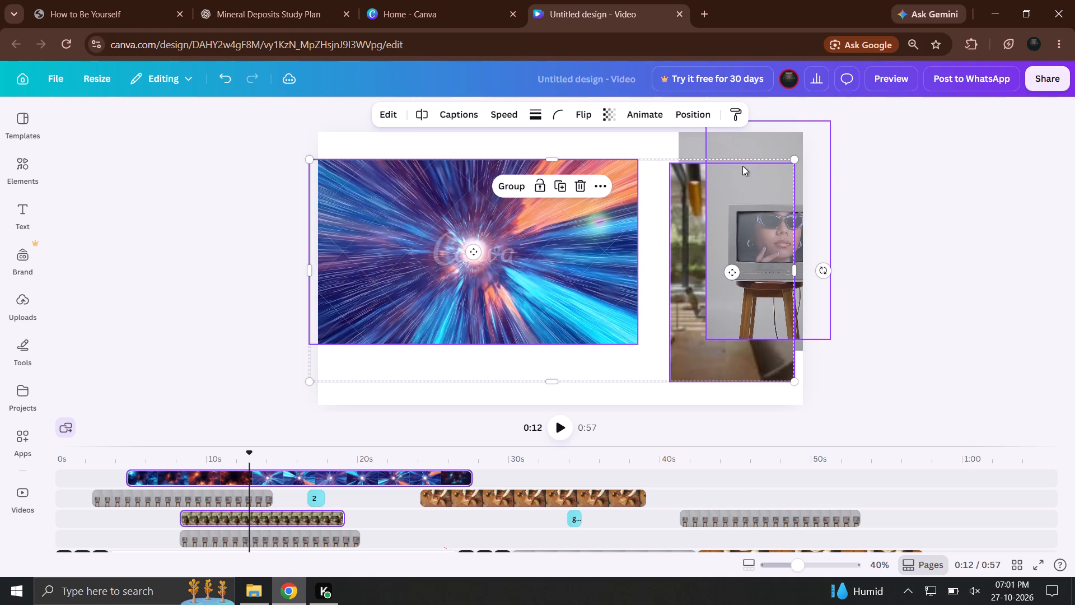
drag(696, 146, 747, 160)
drag(794, 155, 819, 249)
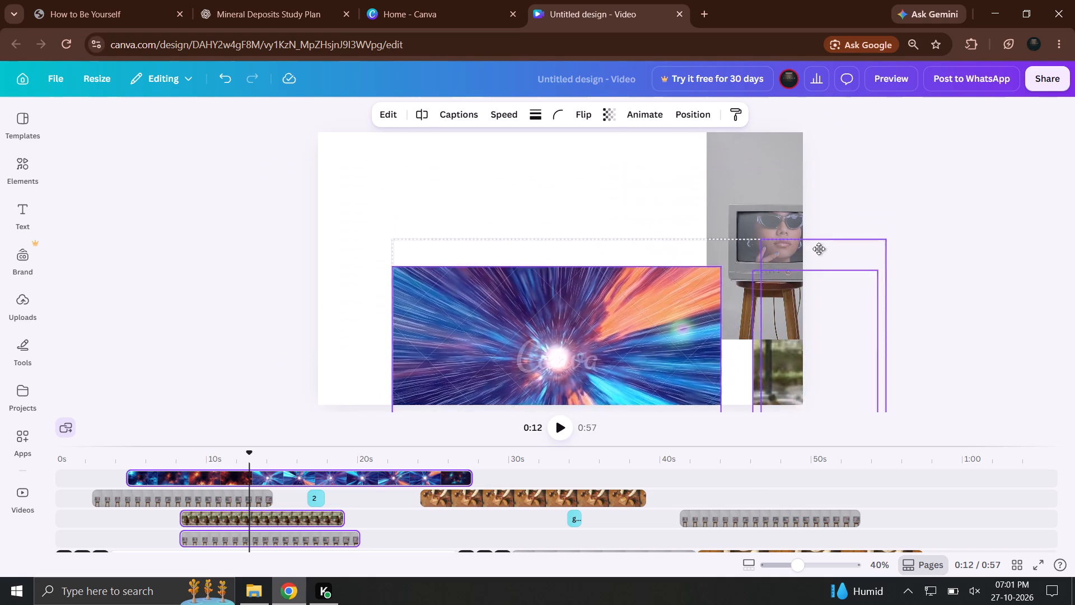
drag(819, 249, 635, 167)
click(639, 231)
drag(777, 216, 765, 283)
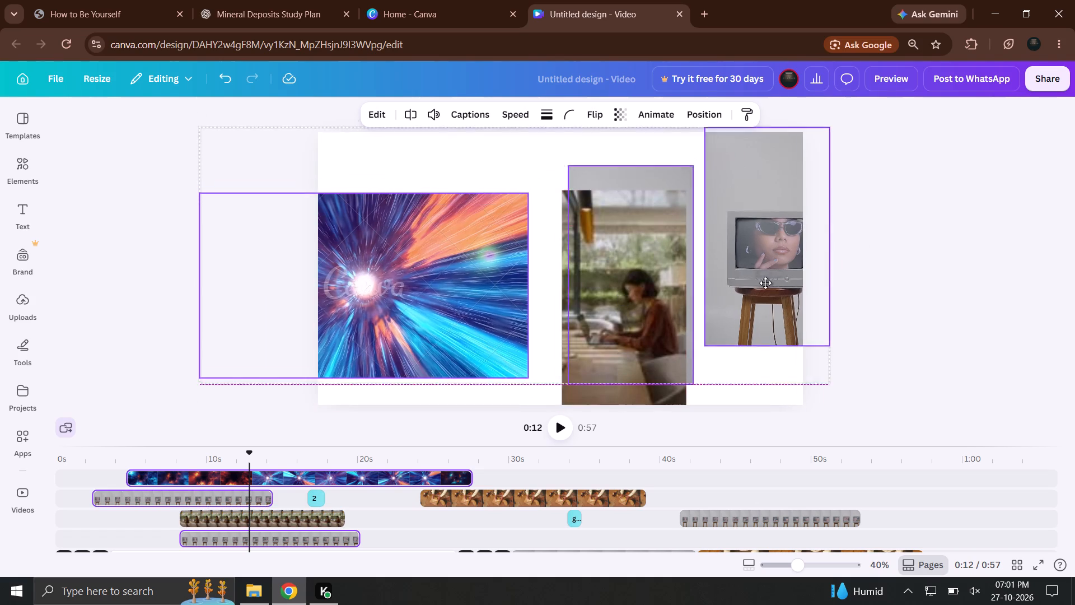
drag(765, 283, 853, 204)
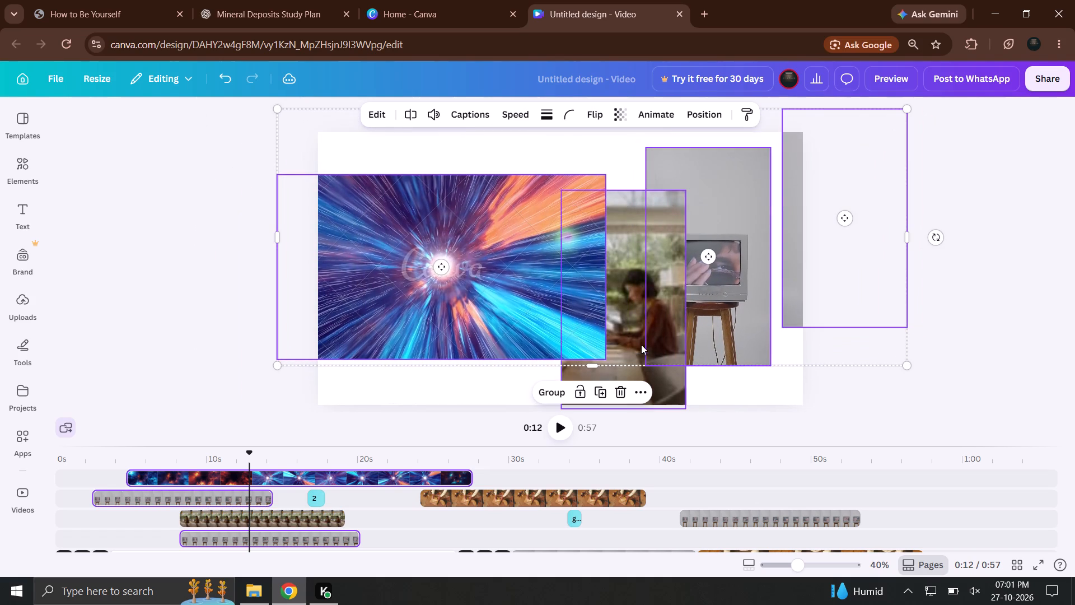
Stretch the space-warp, woman-with-laptop and two television clips vertically past the page's bottom edge and shift them together across the page.
drag(652, 378, 683, 299)
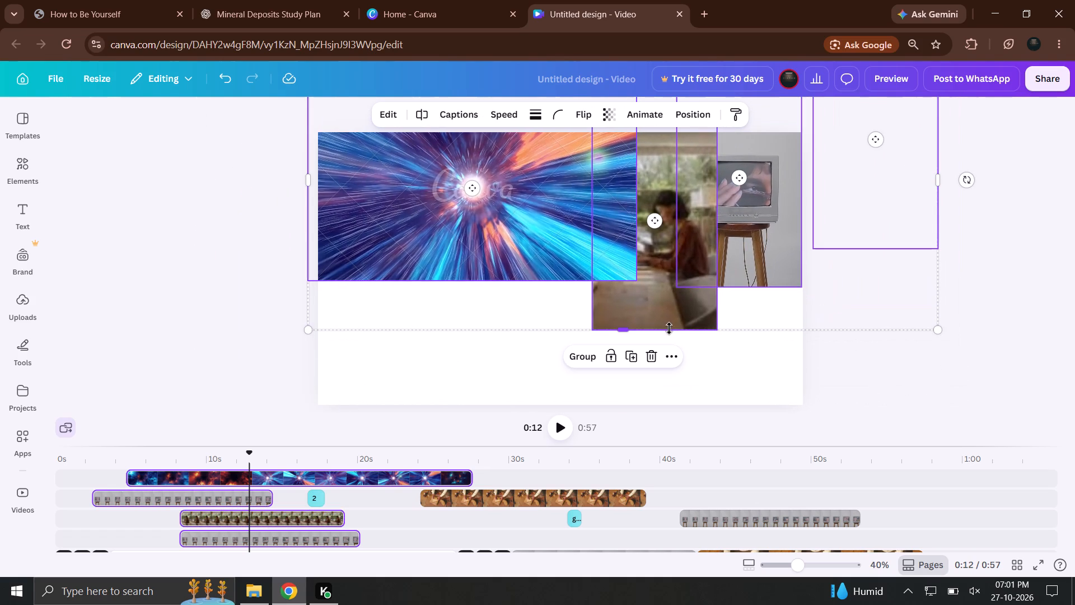
drag(637, 333, 648, 416)
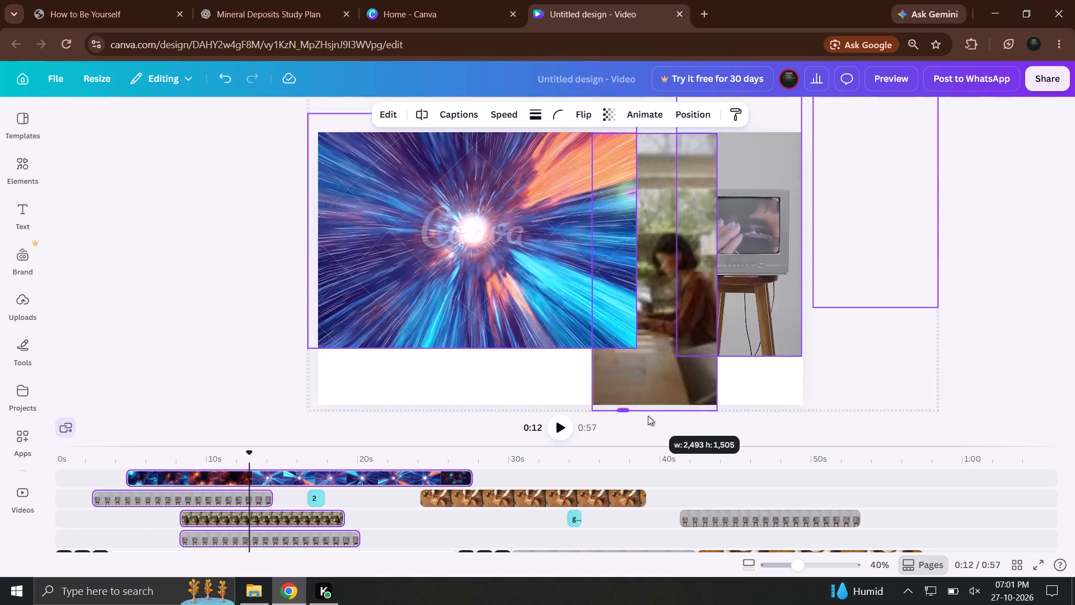
drag(648, 416, 624, 604)
drag(716, 295, 739, 249)
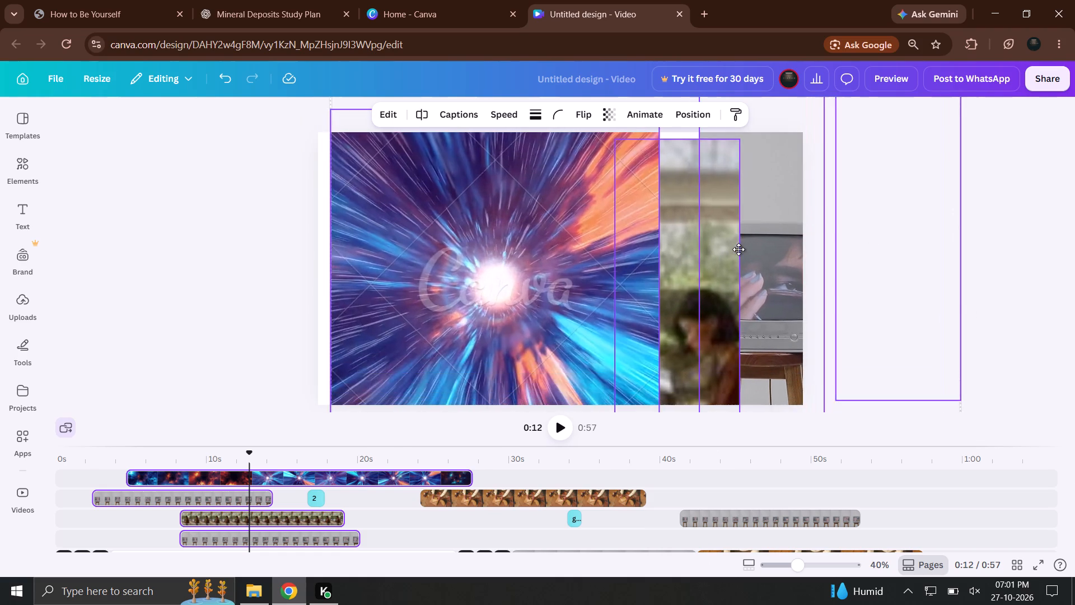
drag(739, 249, 746, 235)
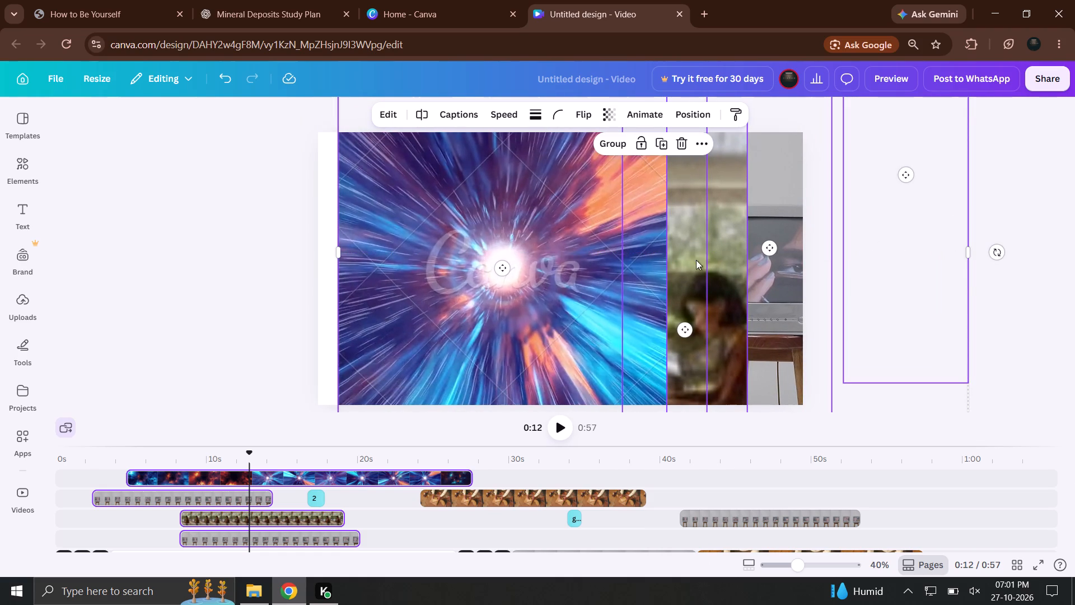
Play back the video section around 16 to 20 seconds to check the resized clips.
click(373, 468)
click(349, 466)
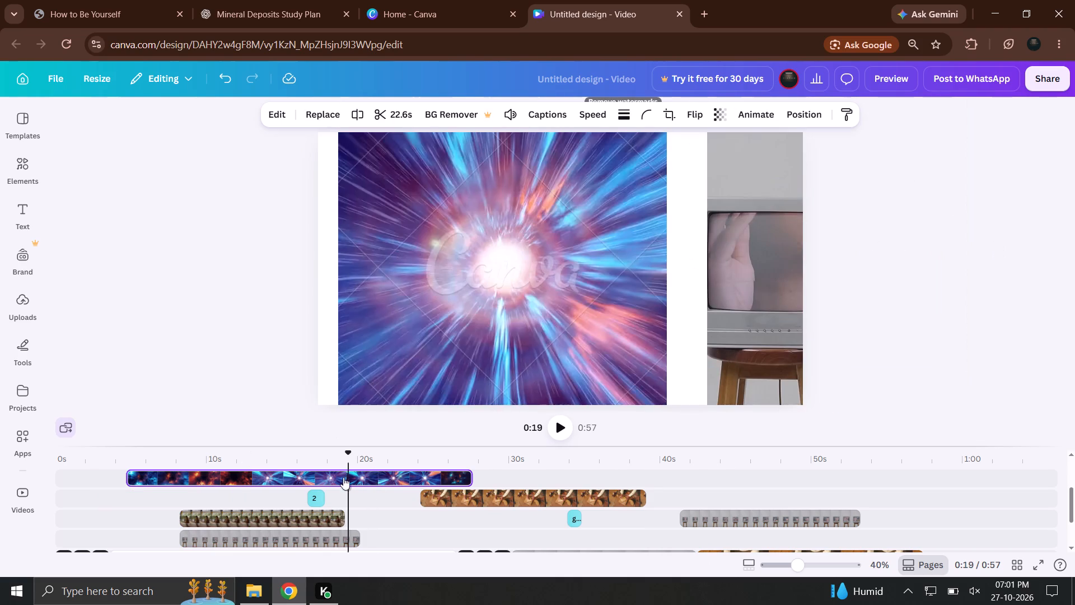
click(309, 456)
click(568, 425)
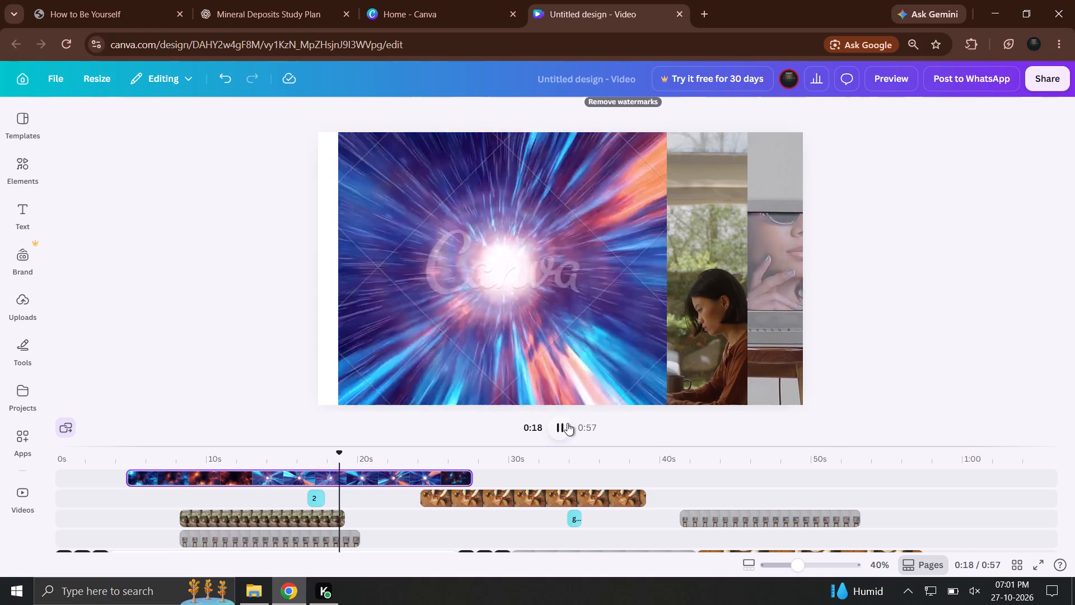
click(551, 417)
click(547, 436)
click(551, 439)
click(558, 421)
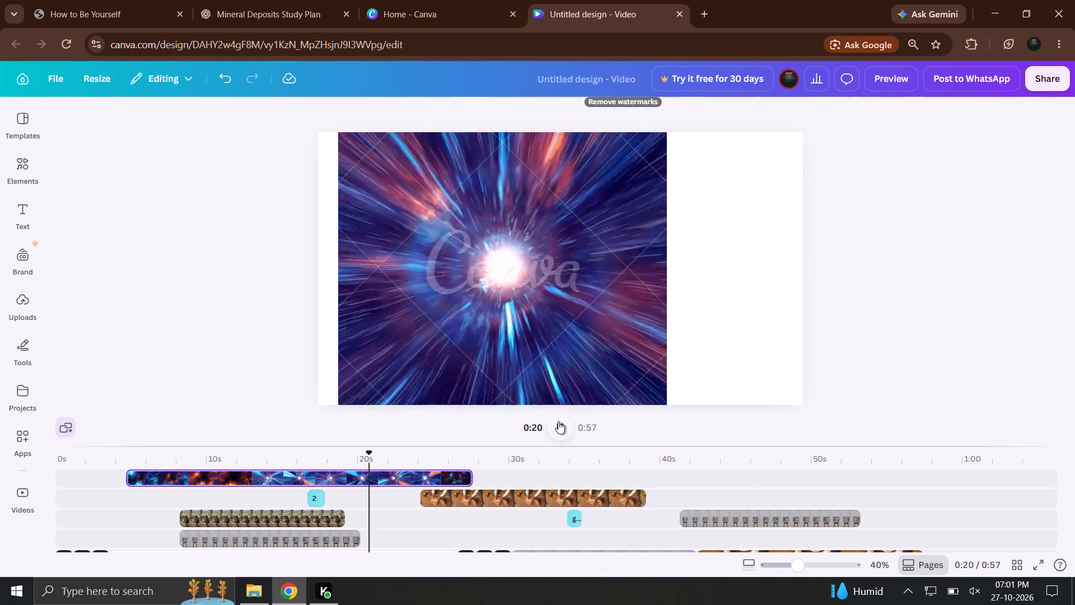
click(554, 425)
Shift the space-warp clip later to start at about 11 s and the woodcarving clip earlier to start at about 14 s.
drag(373, 465, 426, 466)
drag(431, 476, 524, 484)
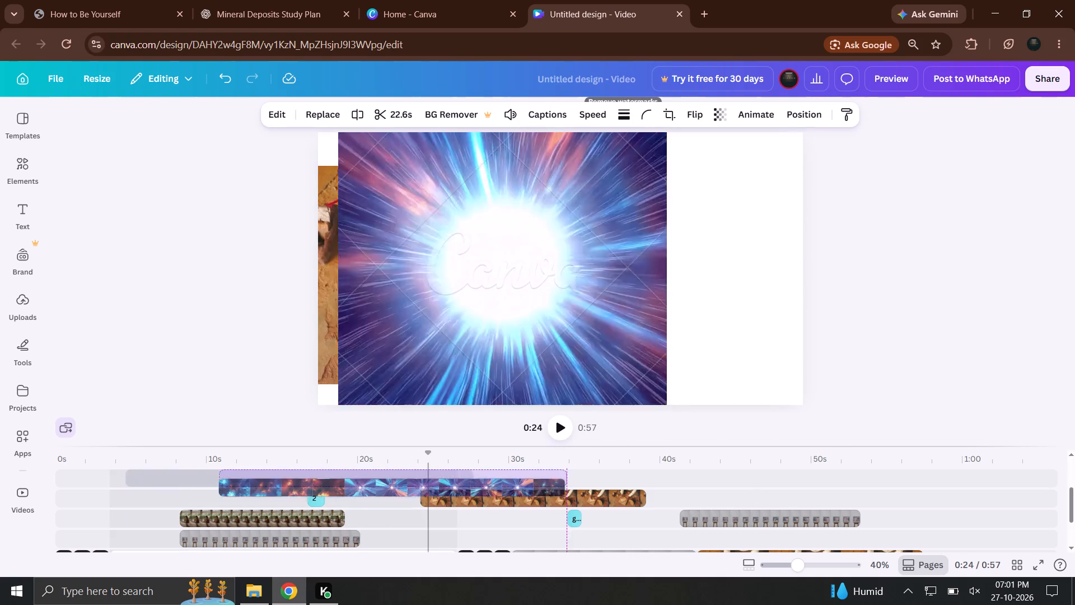
drag(512, 500, 358, 495)
Play back the video from about 17 seconds to check the overlap of the shifted clips.
drag(336, 454, 328, 454)
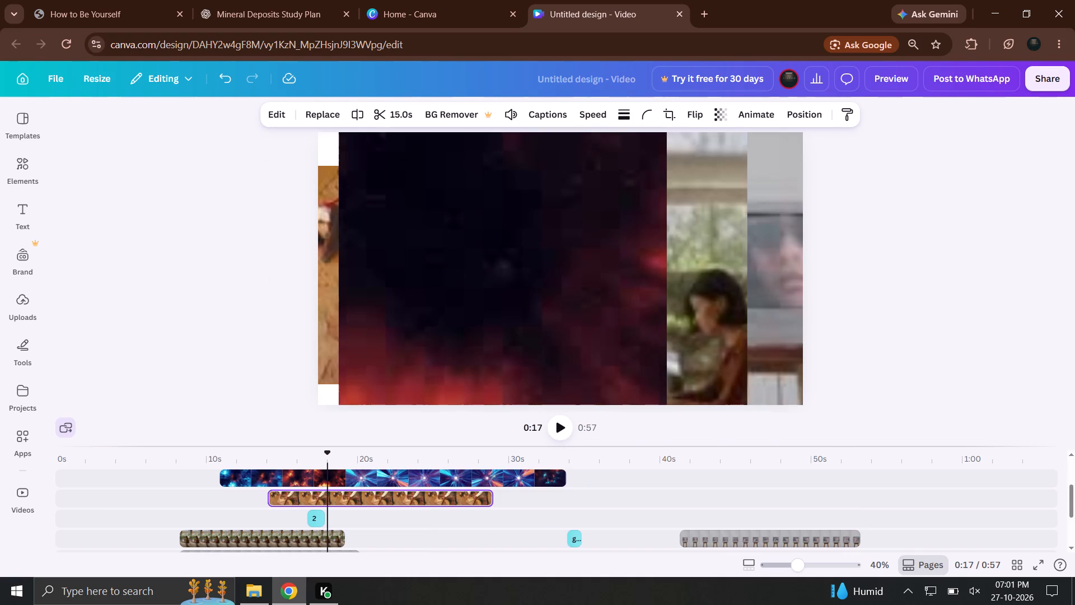
click(565, 442)
click(564, 429)
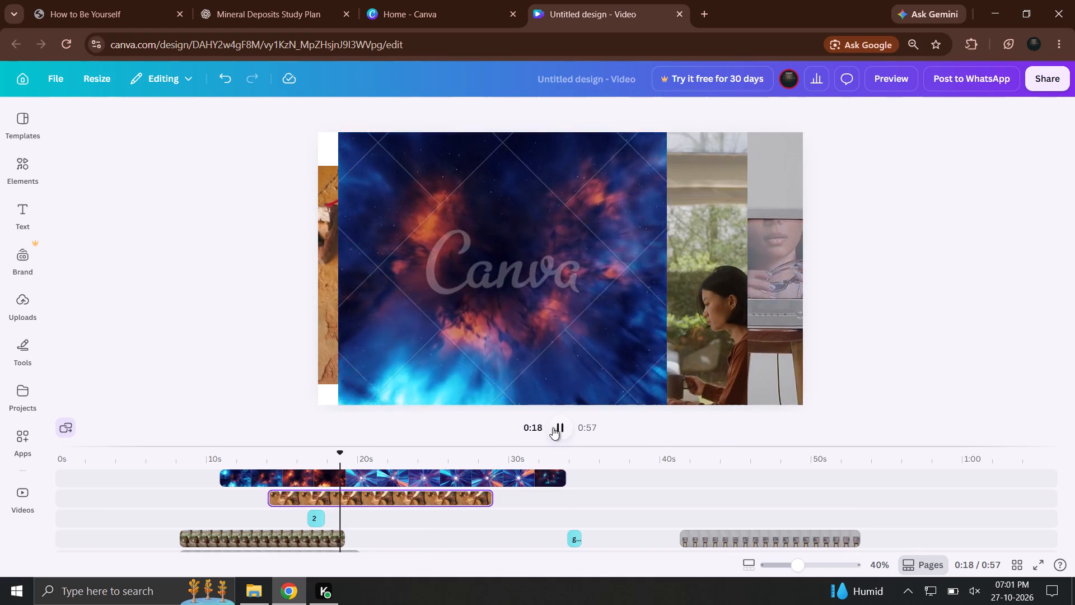
click(553, 427)
drag(543, 412, 547, 421)
click(555, 433)
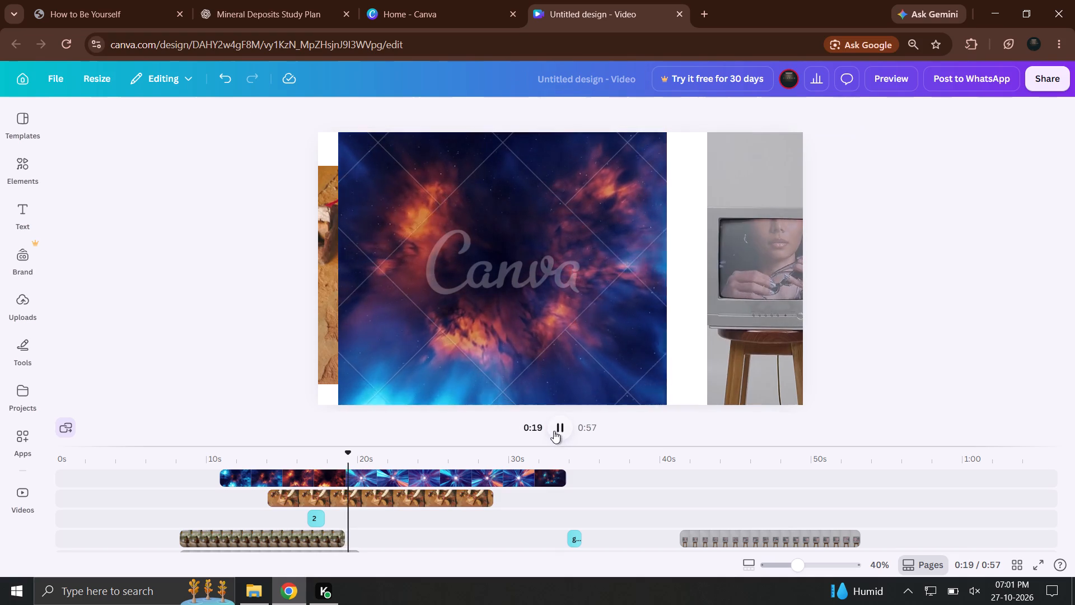
click(551, 428)
click(550, 427)
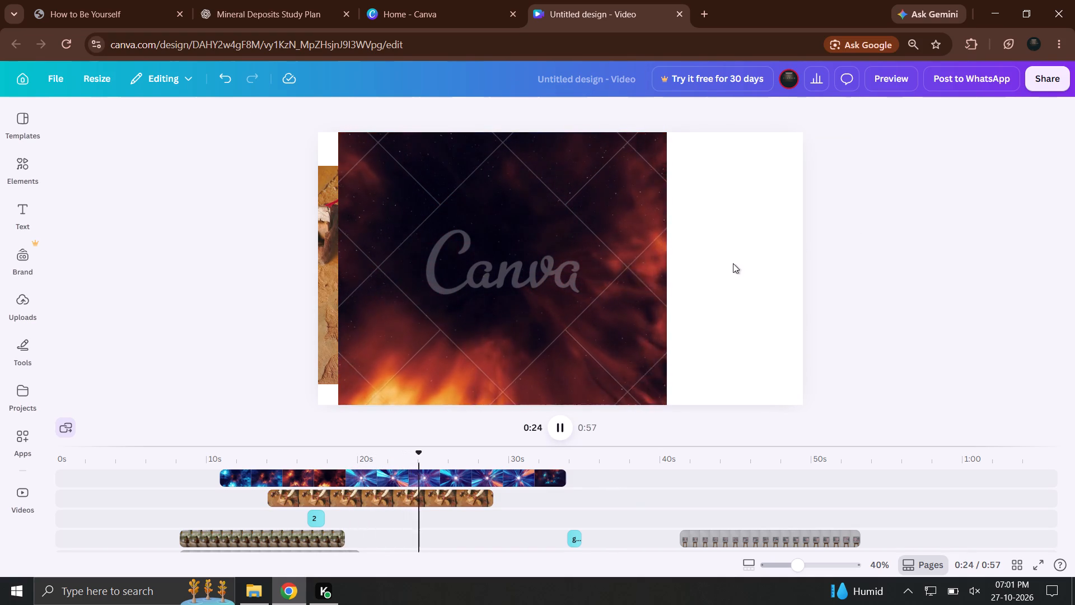
Move the space-warp video to the right part of the page, off most of the woodcarving video.
click(636, 299)
drag(610, 269, 913, 356)
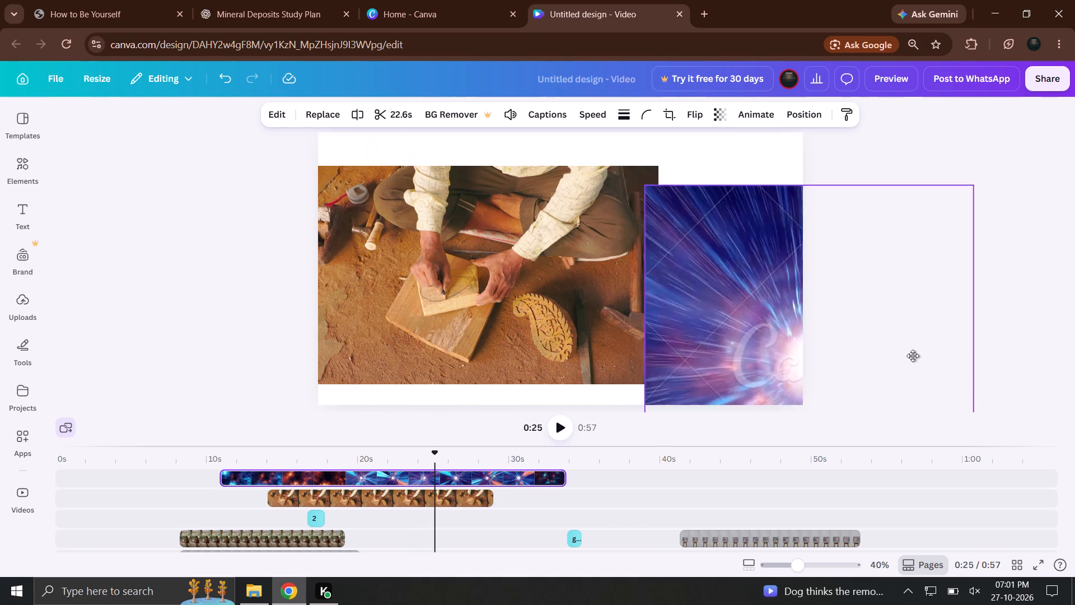
drag(913, 356, 881, 293)
Play a bit past 25 seconds and align the woodcarving video with the page's upper-left corner.
click(562, 427)
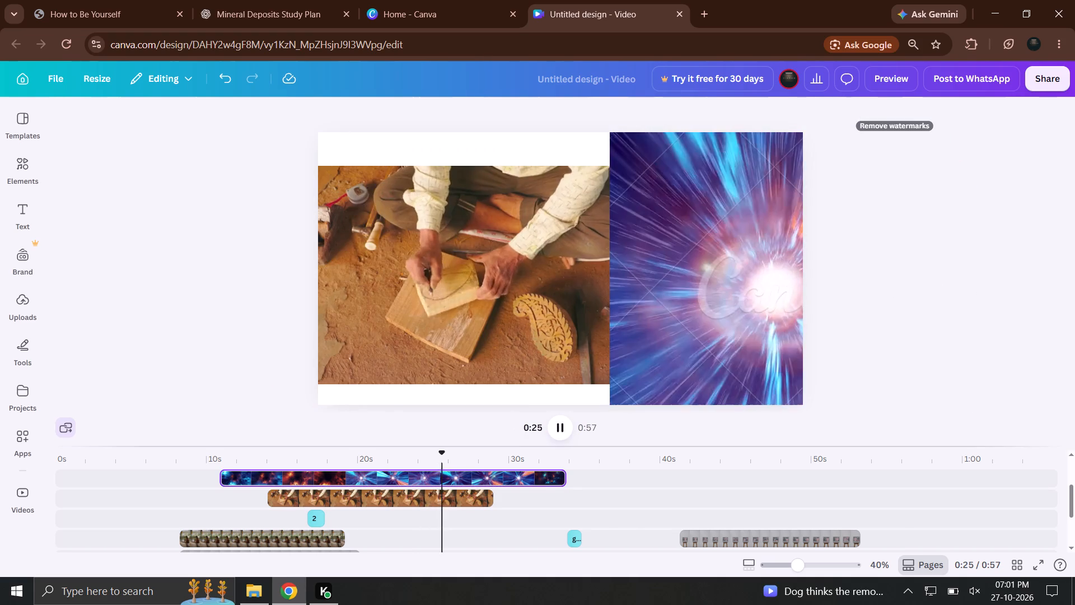
drag(477, 456, 440, 442)
click(489, 422)
double_click(565, 432)
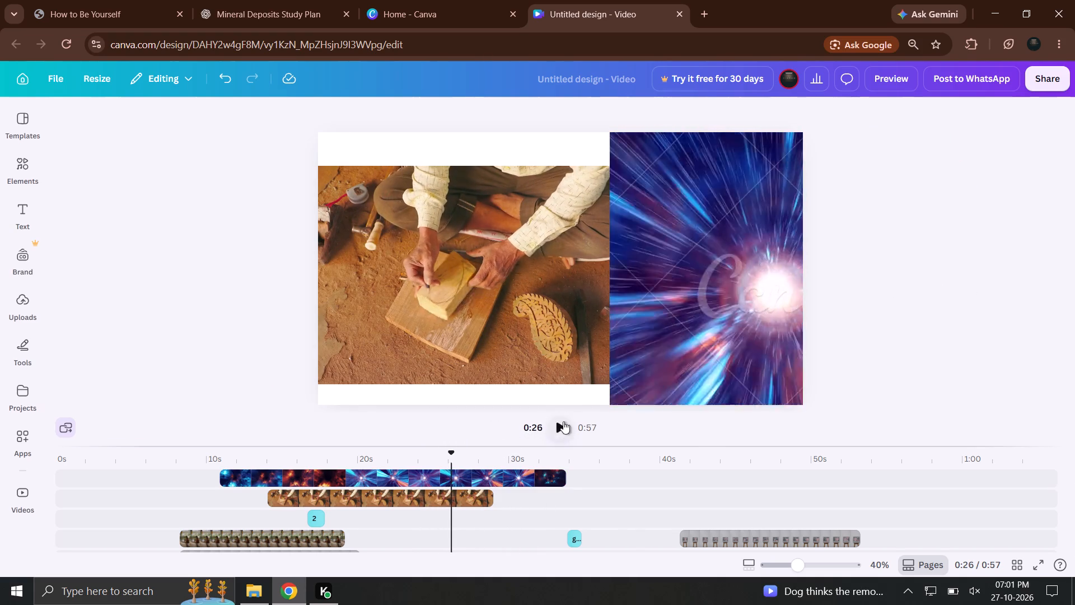
click(460, 310)
drag(447, 323, 456, 295)
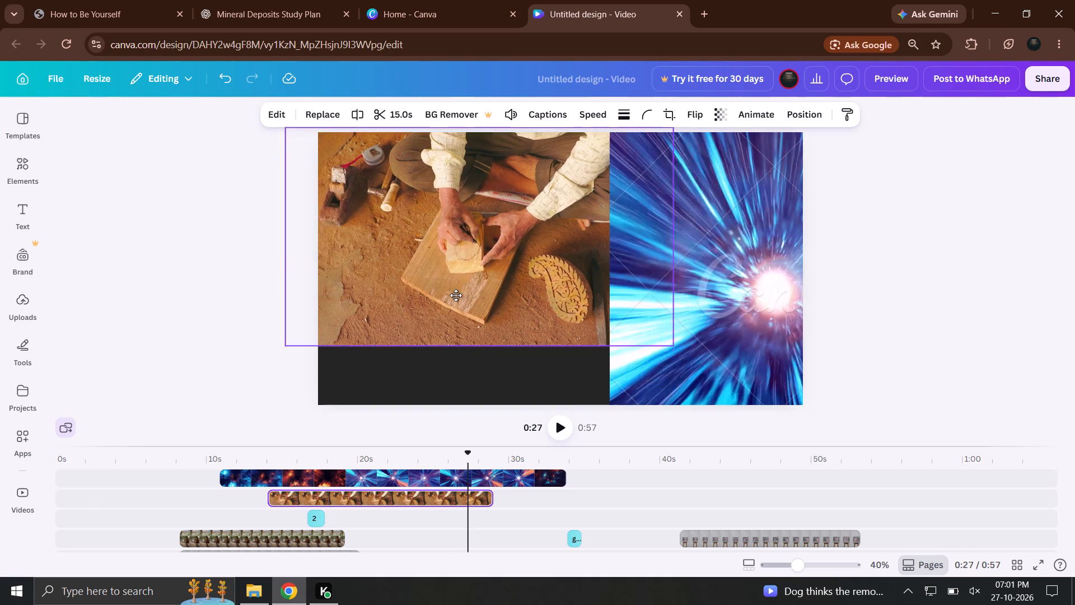
drag(456, 295, 494, 291)
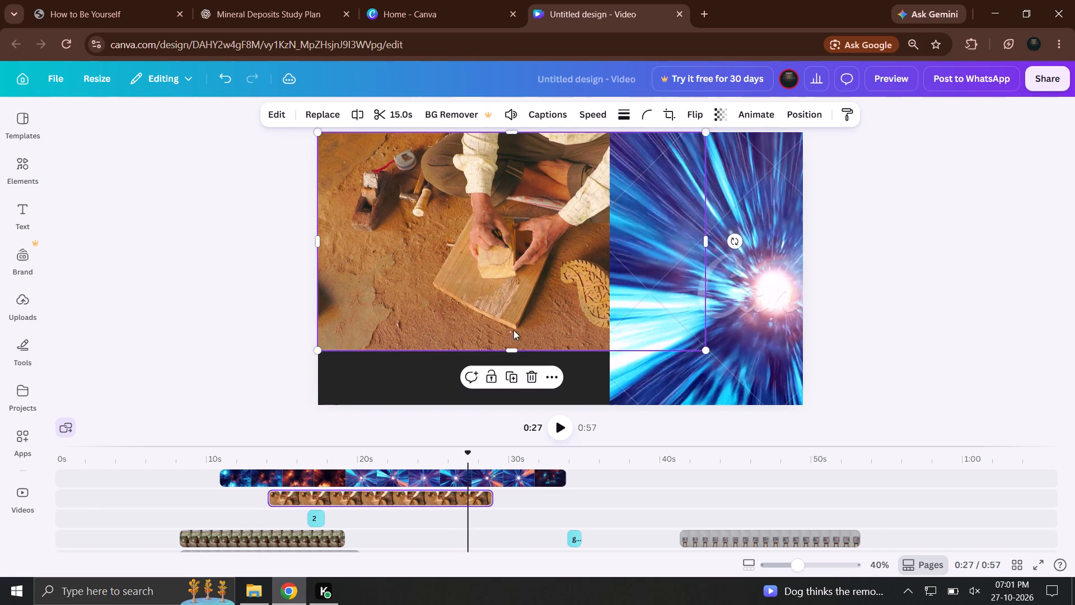
Review the timeline at the "2" text, from about 6 seconds, and from 30 seconds up to the "GO" text.
click(307, 513)
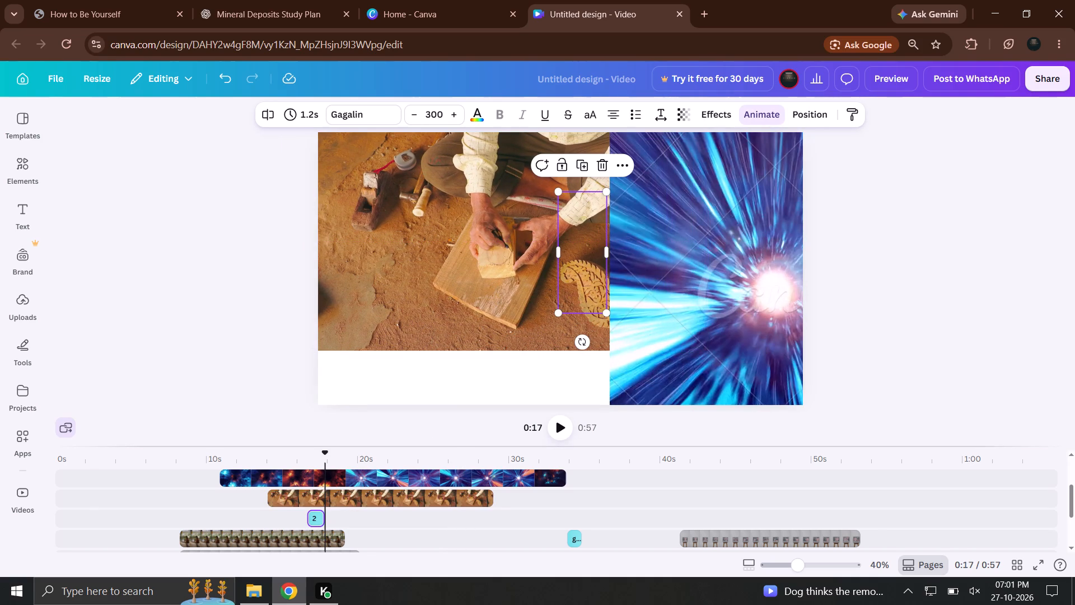
drag(322, 451, 151, 516)
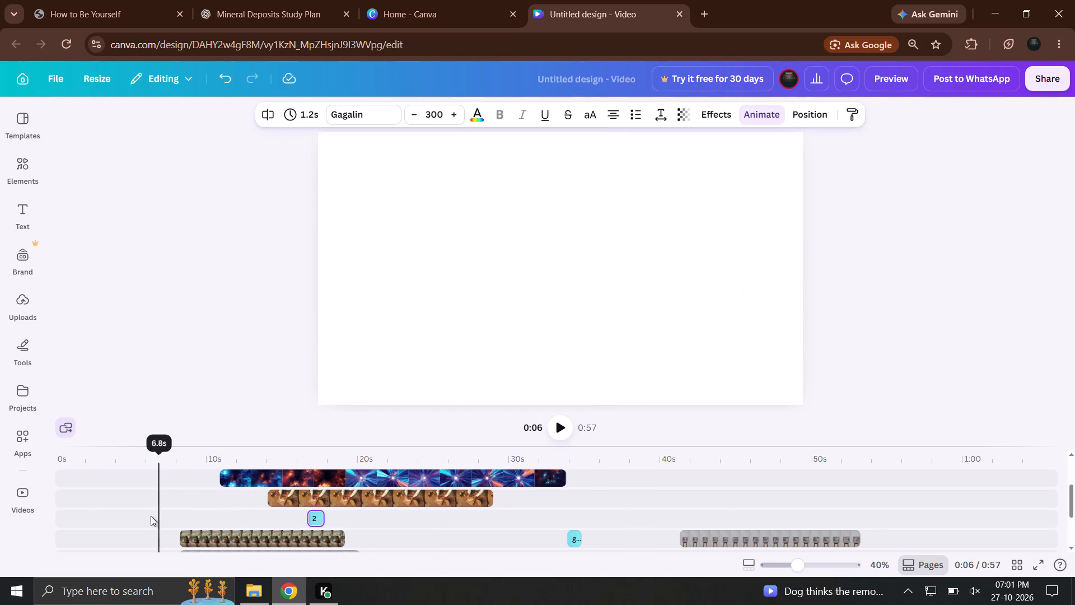
drag(151, 516, 150, 517)
click(563, 433)
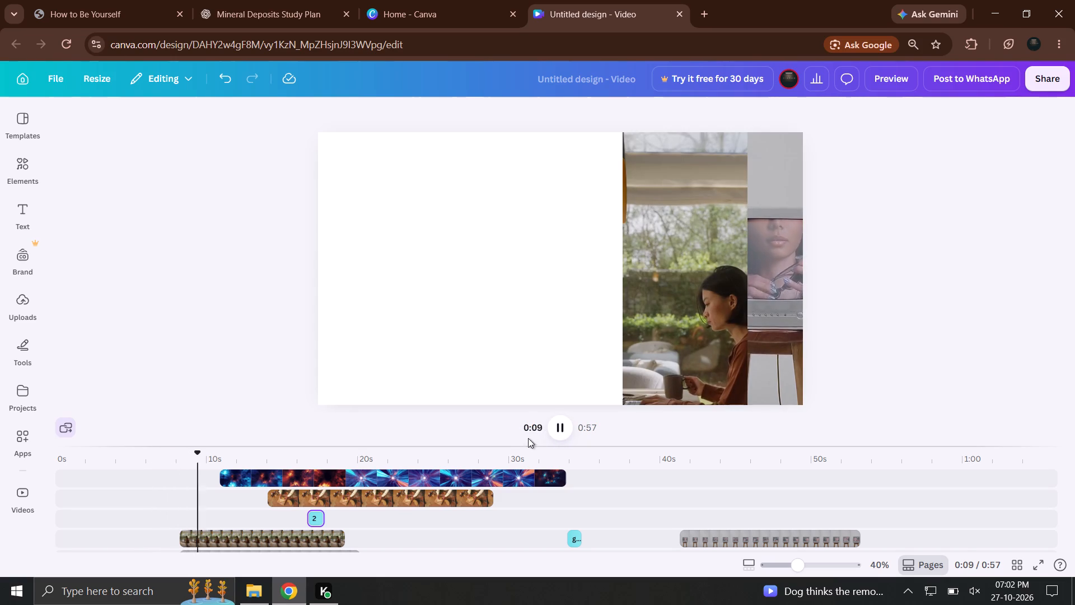
click(515, 458)
click(544, 437)
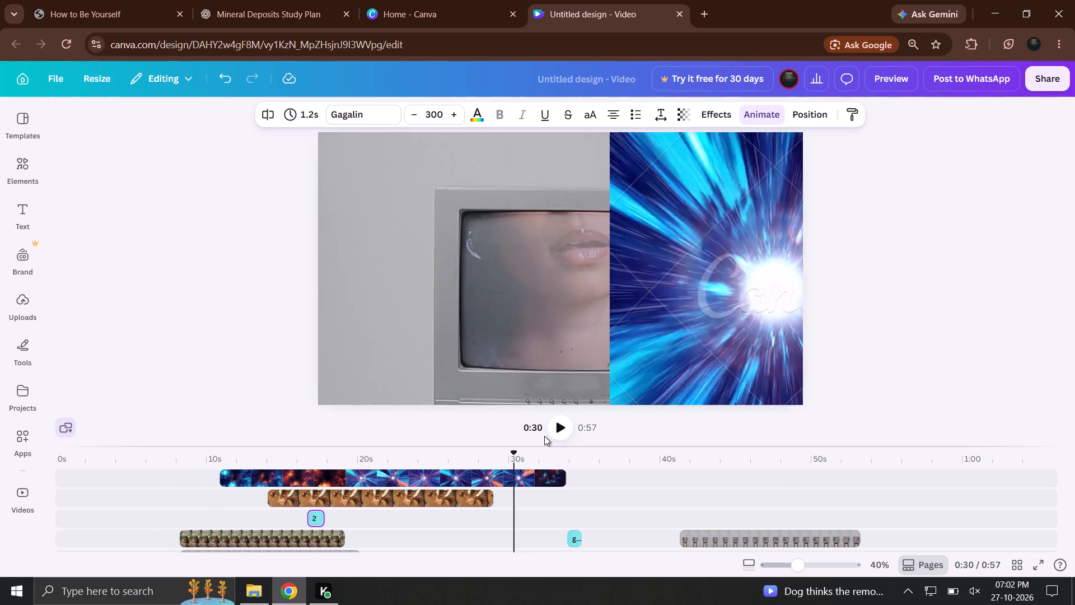
click(550, 432)
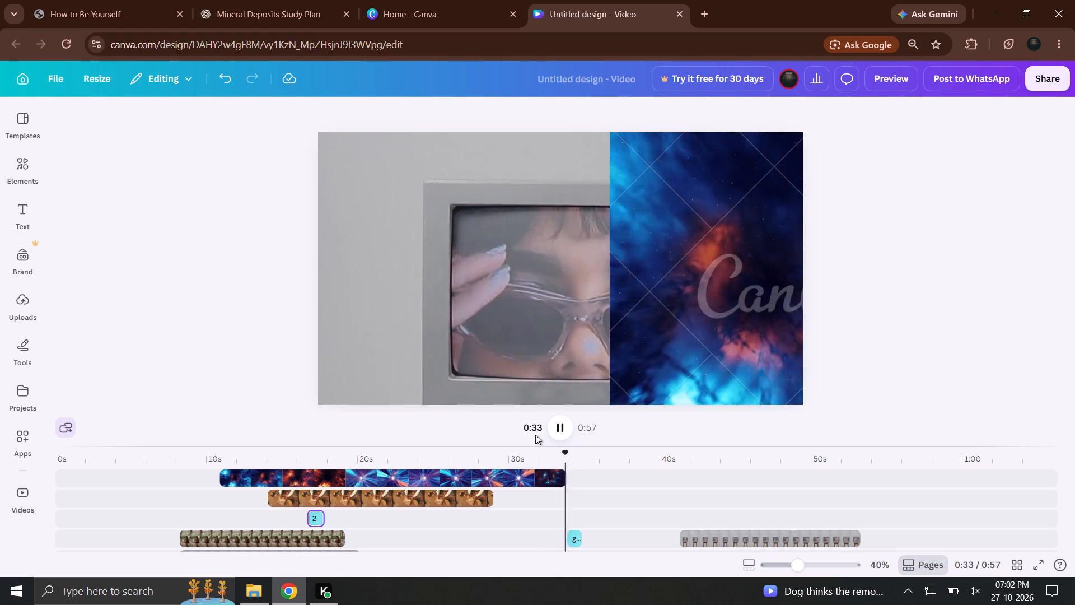
click(521, 466)
drag(541, 451, 558, 453)
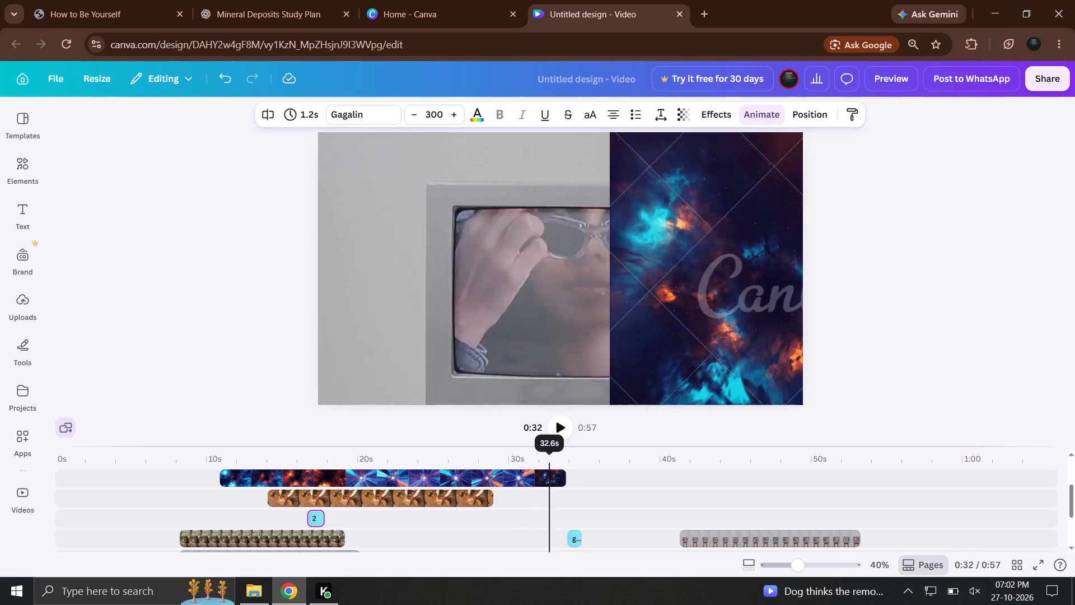
drag(558, 453, 570, 455)
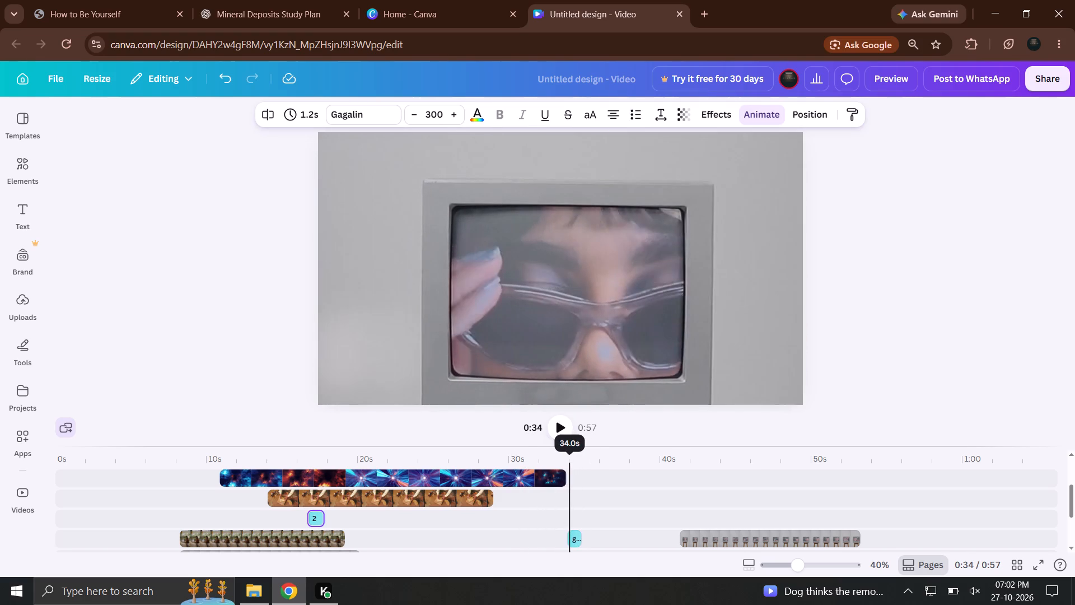
drag(570, 455, 575, 451)
Widen the "GO" text box and extend its timeline duration to 6.6 s.
click(373, 338)
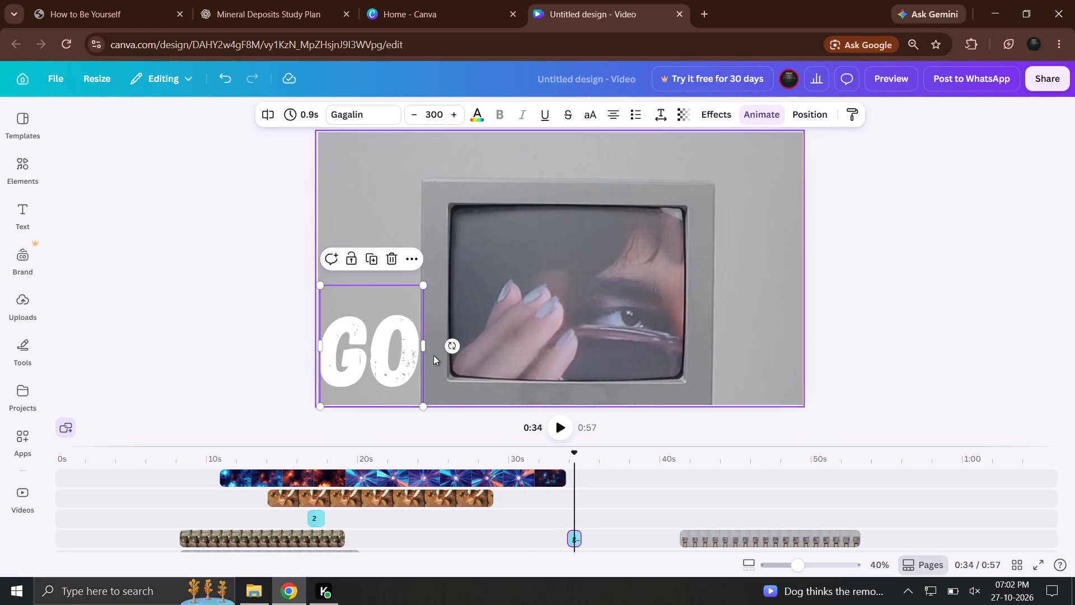
drag(425, 355, 494, 371)
drag(580, 533, 665, 533)
Replace the "GO" text with "134".
double_click(457, 386)
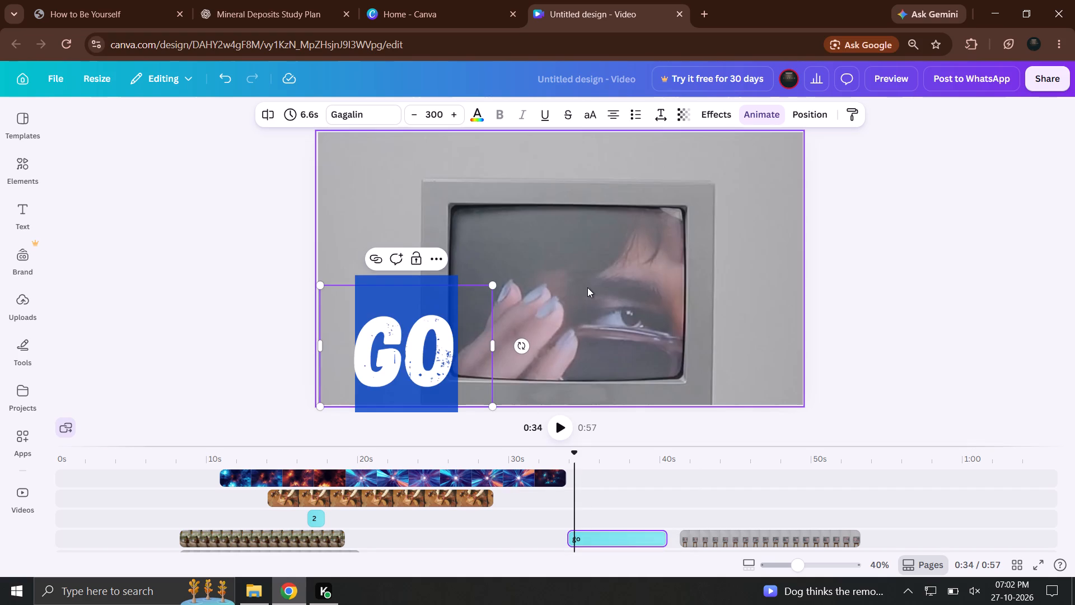
text(134)
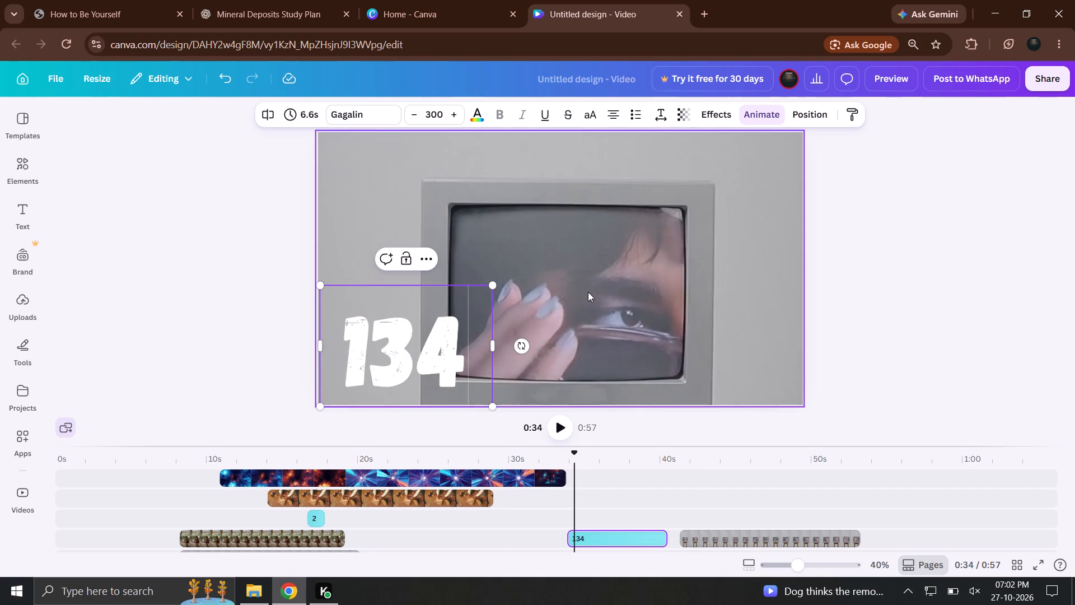
Move the "134" text up to the upper-left corner of the page.
drag(446, 358, 461, 341)
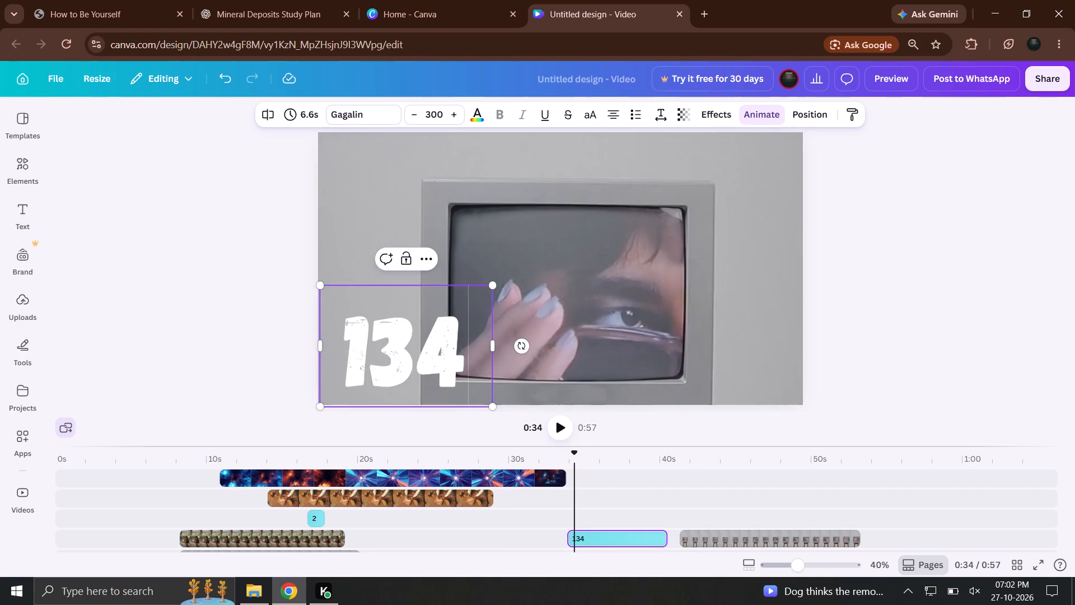
drag(461, 341, 477, 271)
click(580, 326)
drag(418, 376, 420, 216)
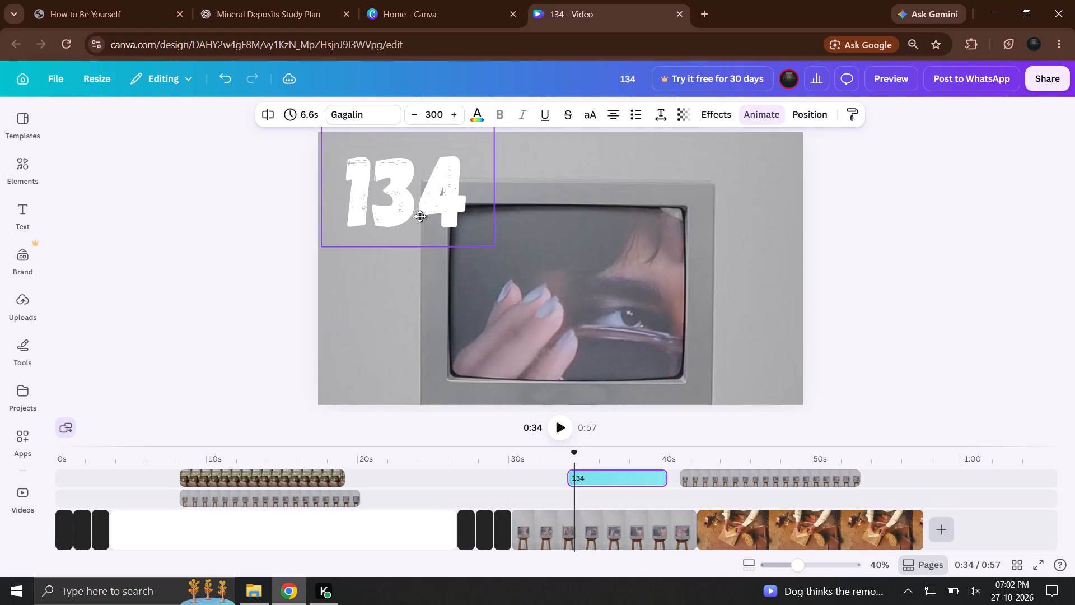
drag(420, 216, 418, 224)
Play the "134" section and shorten the text's timeline duration to 2.8 s.
click(556, 440)
click(552, 425)
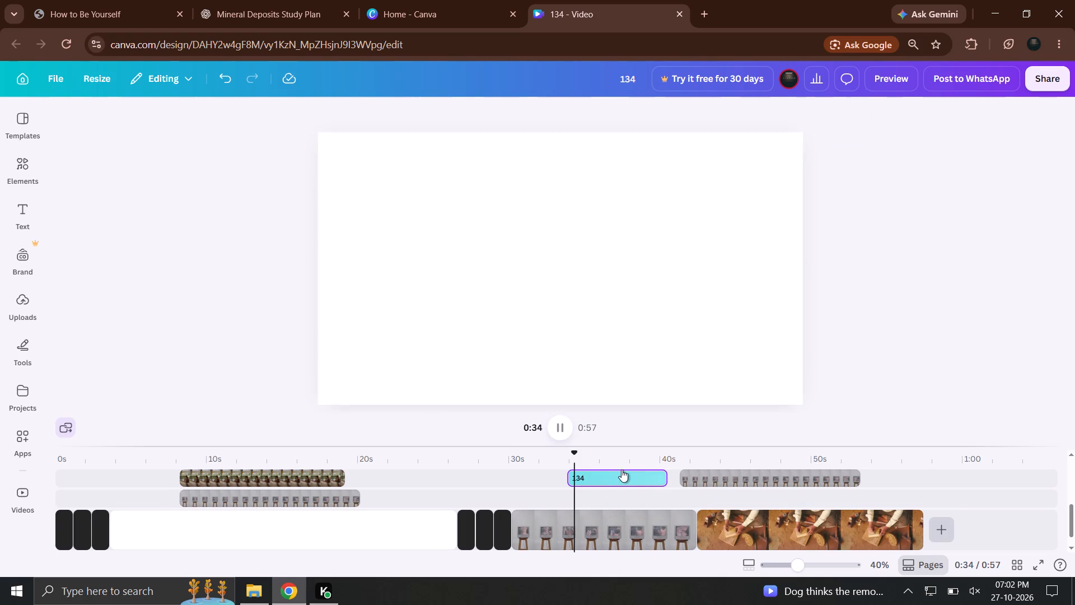
click(624, 464)
drag(665, 481, 630, 481)
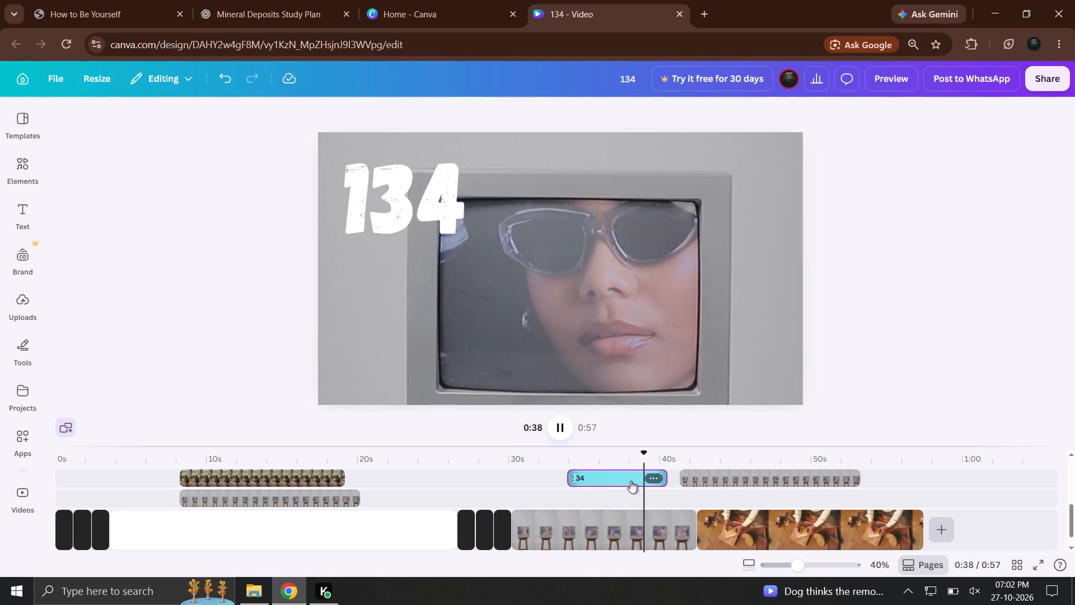
drag(630, 481, 607, 478)
Review the television and woodcarving clips by playing the video from about 42 to 55 seconds.
drag(592, 460, 755, 481)
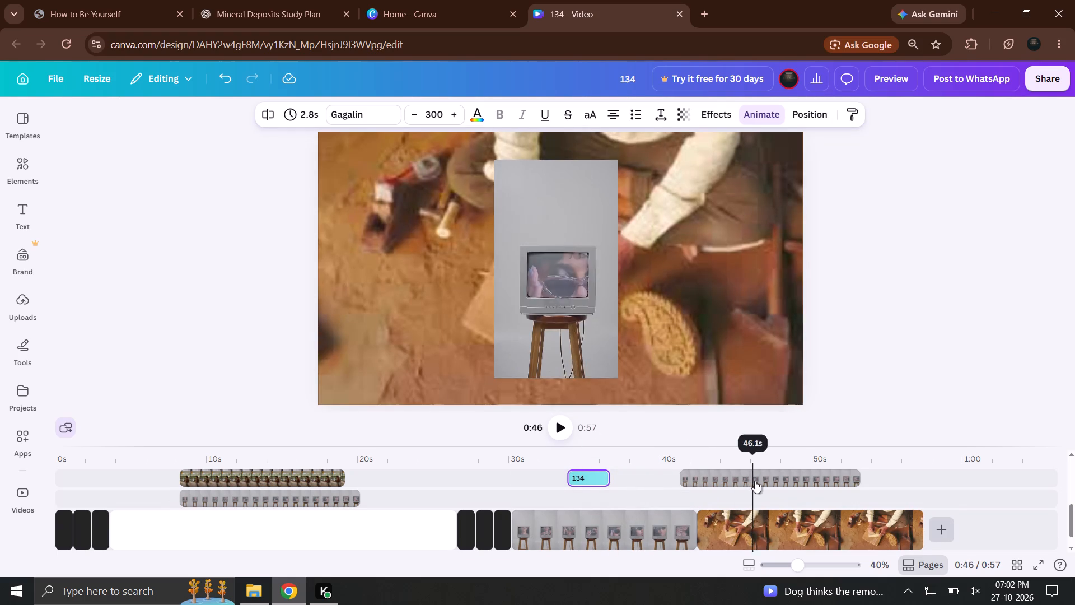
drag(755, 481, 692, 469)
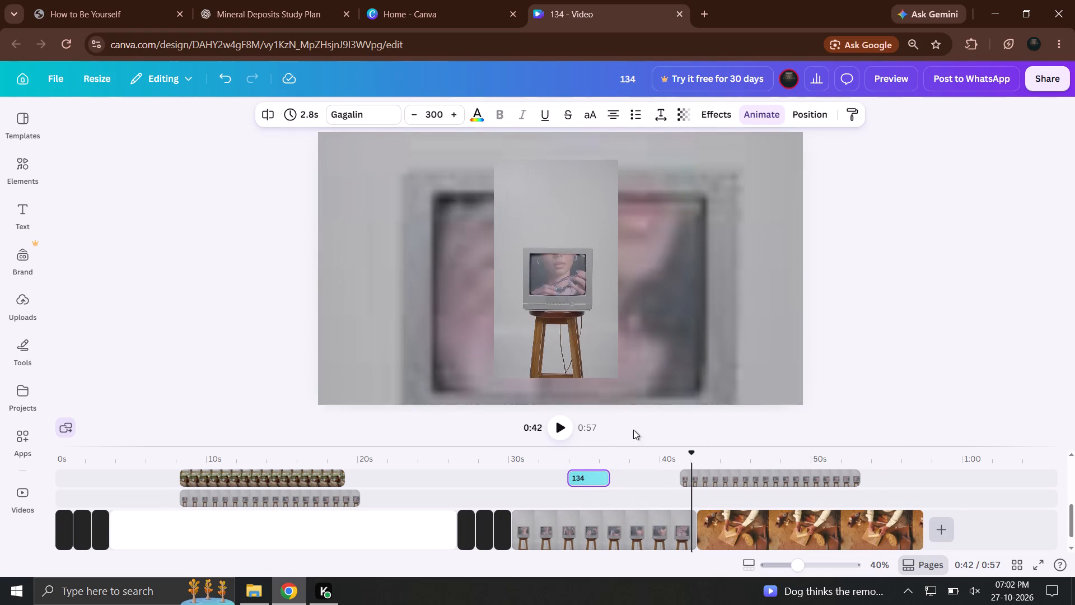
click(561, 425)
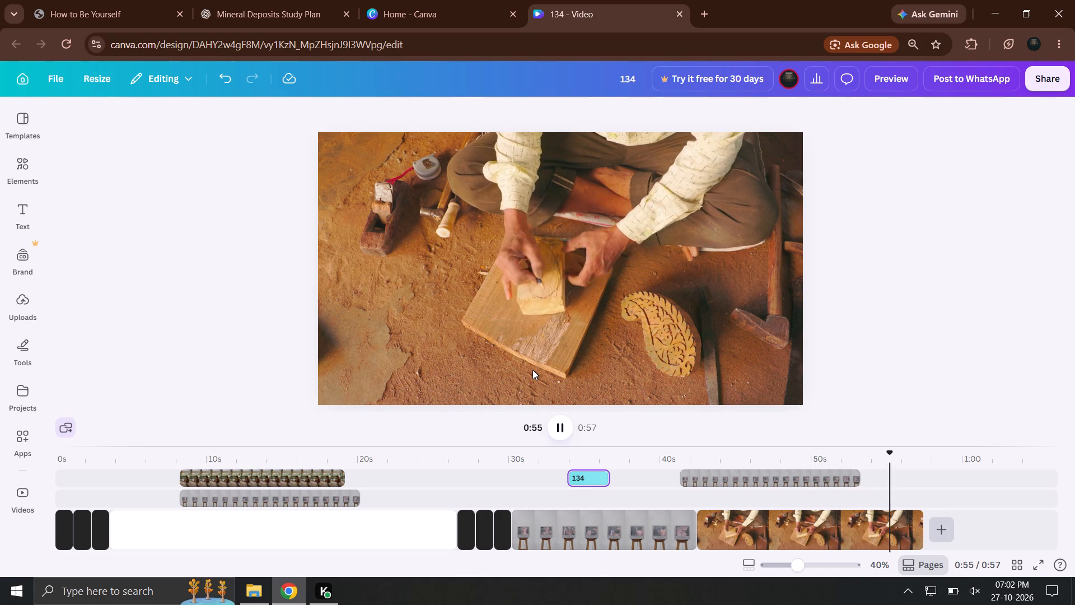
click(511, 361)
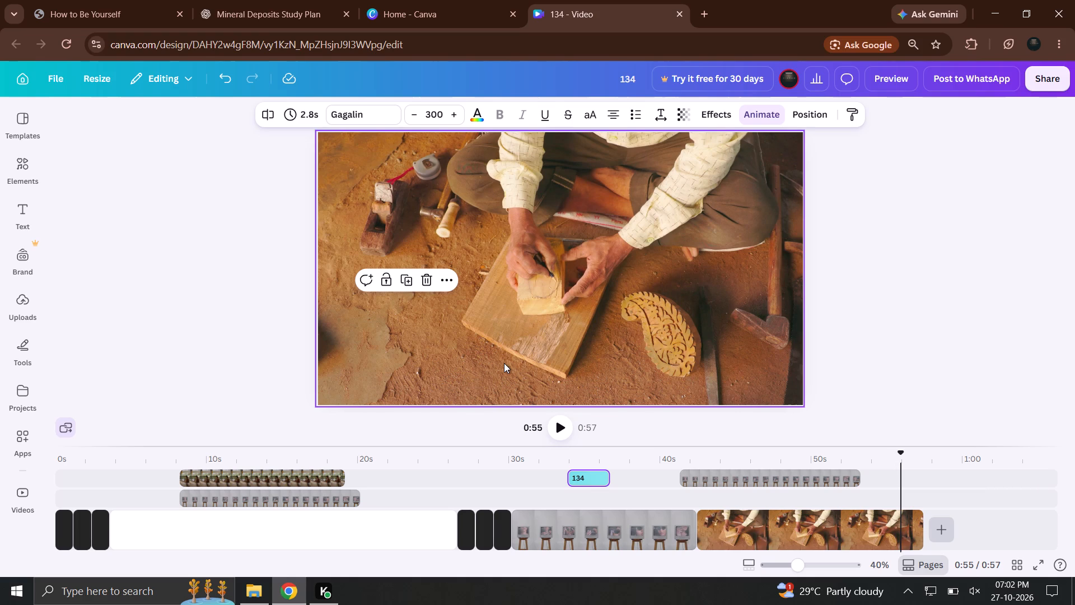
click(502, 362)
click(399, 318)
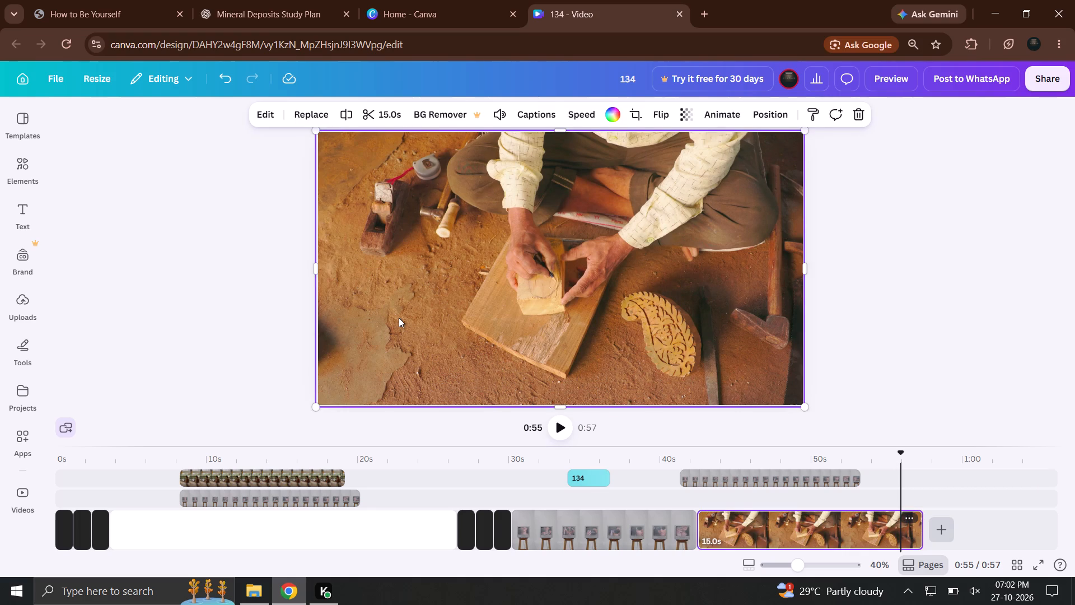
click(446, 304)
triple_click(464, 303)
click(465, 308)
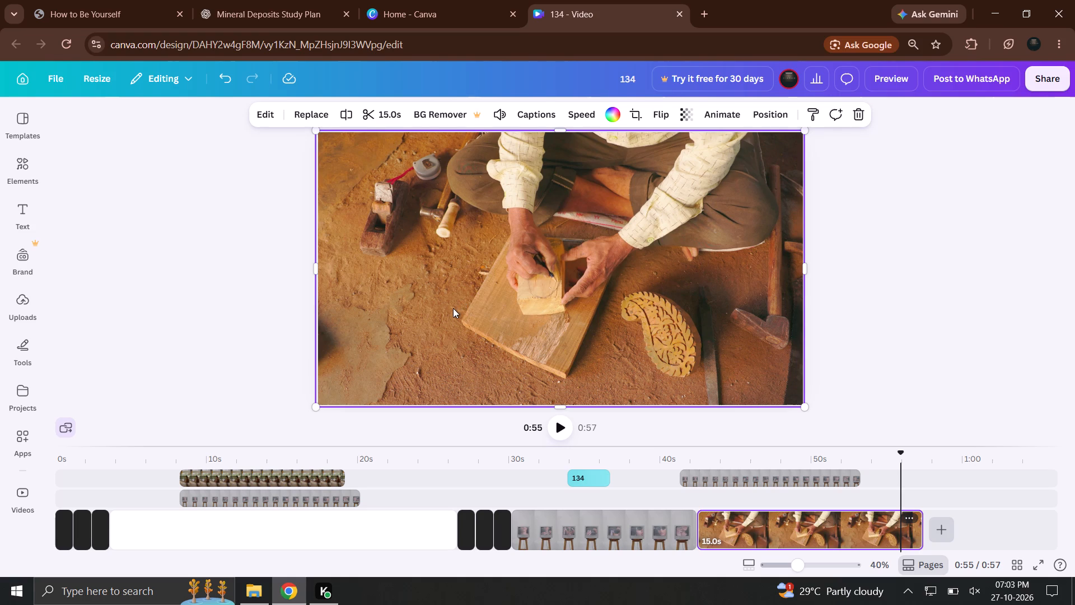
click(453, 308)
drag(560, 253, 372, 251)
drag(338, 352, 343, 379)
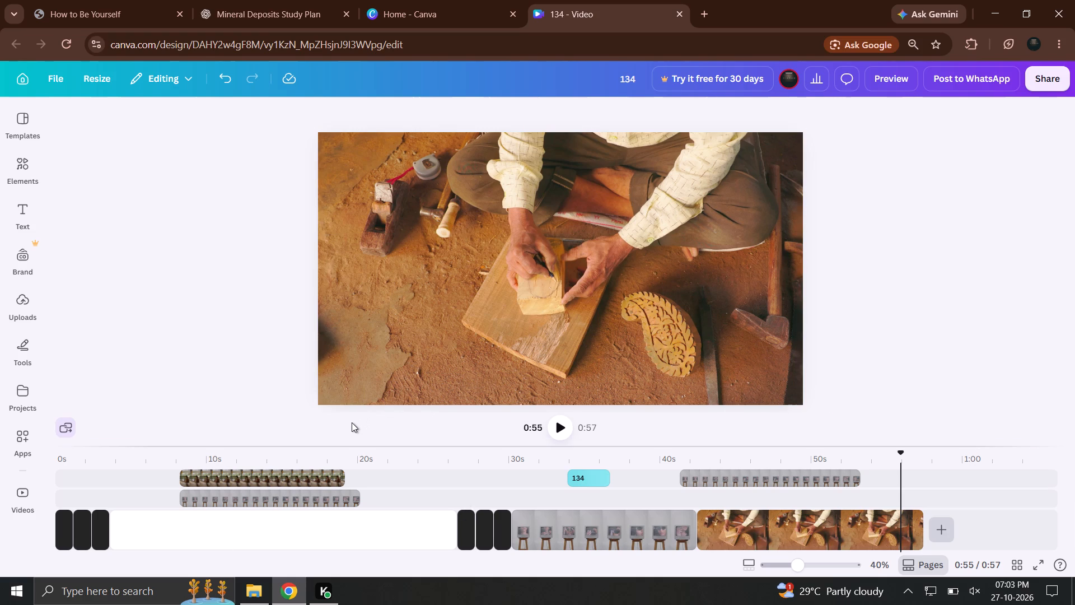
Review the overlapping clips by playing the video from about 10 to 27 seconds.
drag(536, 451, 525, 453)
drag(504, 455, 209, 464)
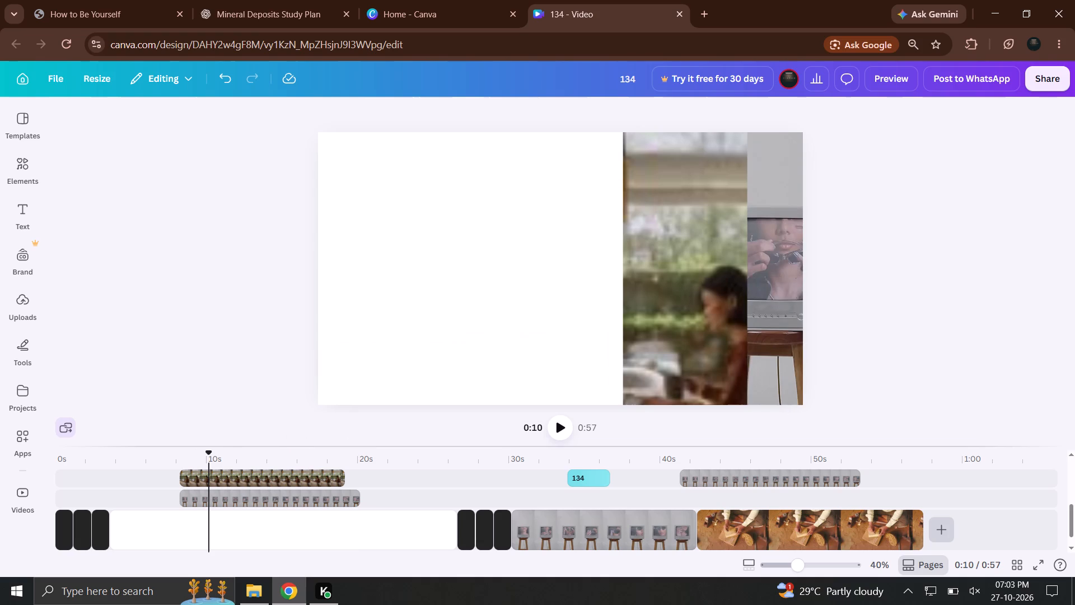
click(553, 425)
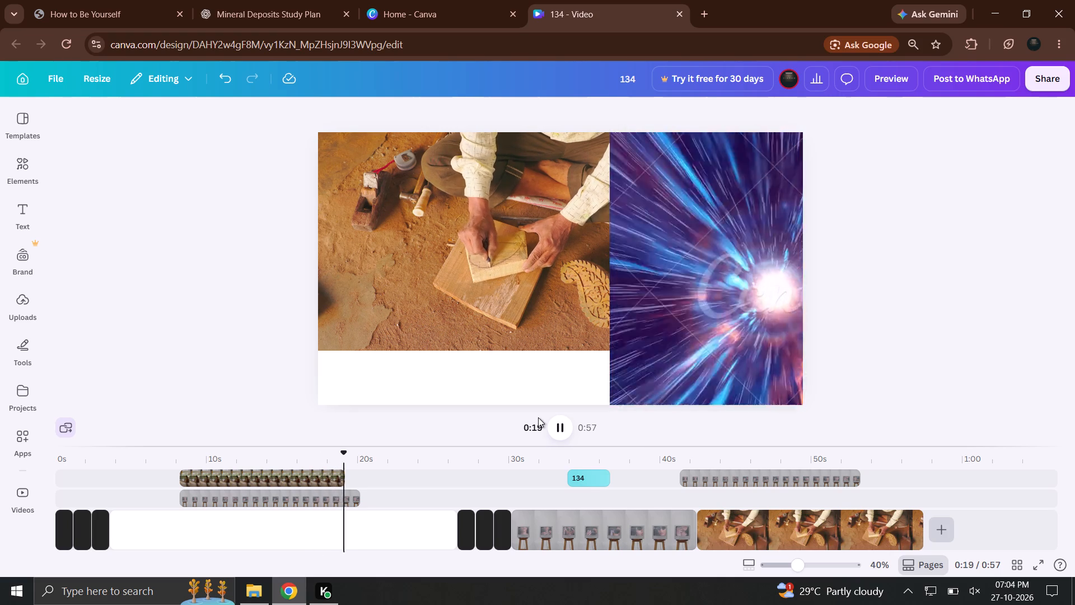
click(532, 415)
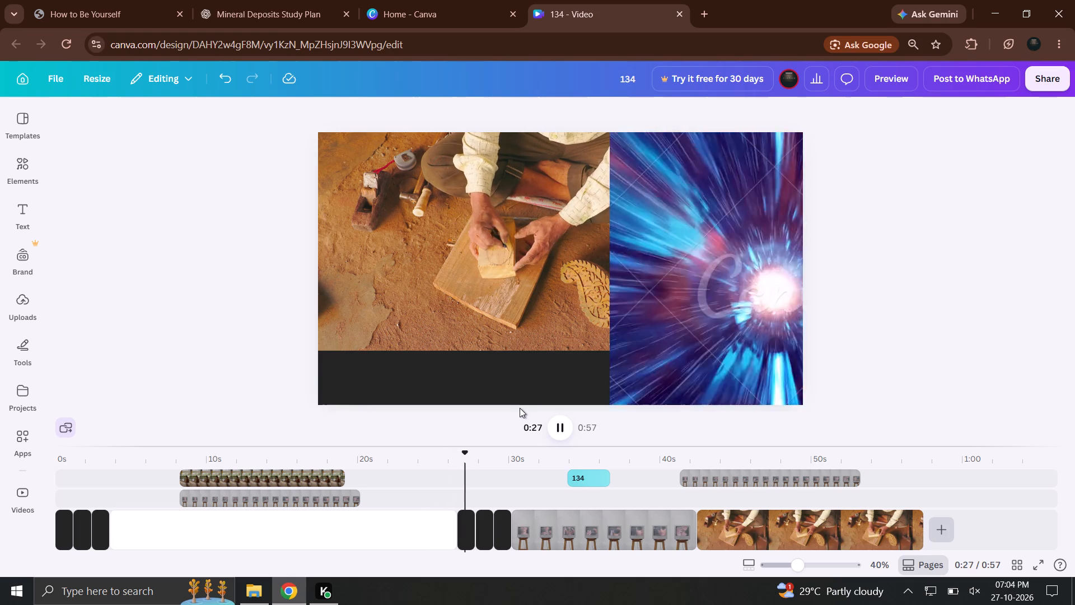
double_click(520, 408)
Move the overlaid television clip at 41 seconds into the main page track, between the white page and the second group of dark pages.
click(581, 444)
click(579, 471)
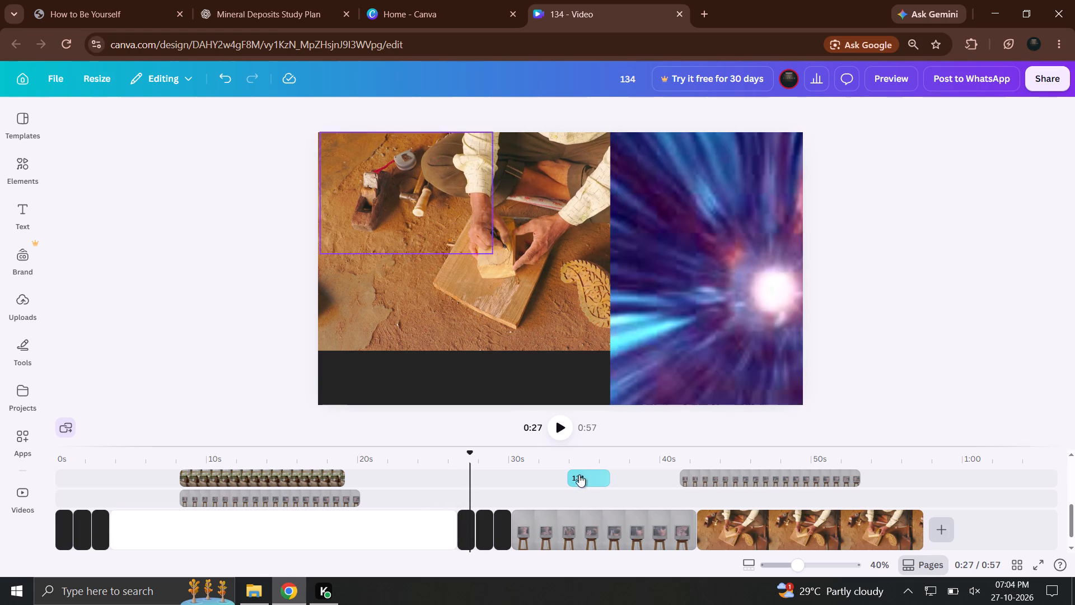
drag(578, 467, 640, 460)
drag(742, 482, 503, 515)
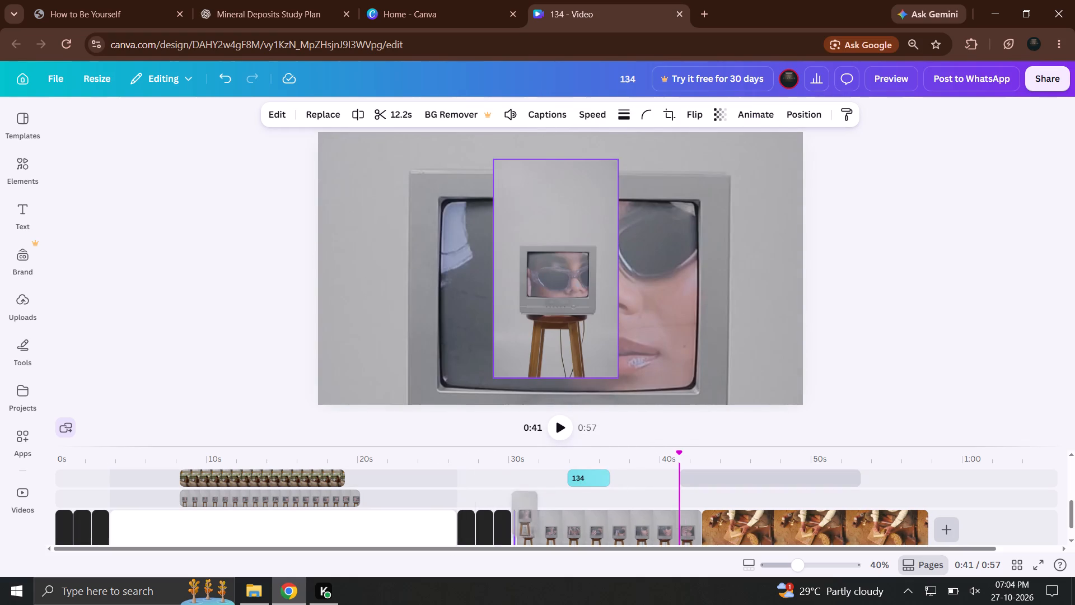
drag(503, 515, 422, 510)
Play the video from about 23 seconds to review the transition into the moved television clip.
click(414, 463)
click(558, 422)
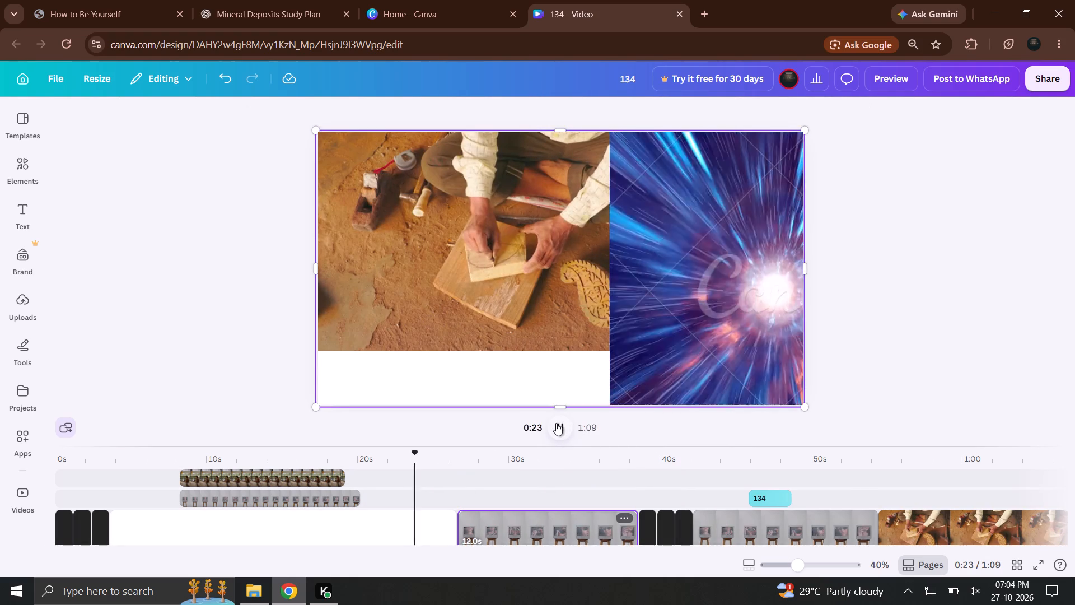
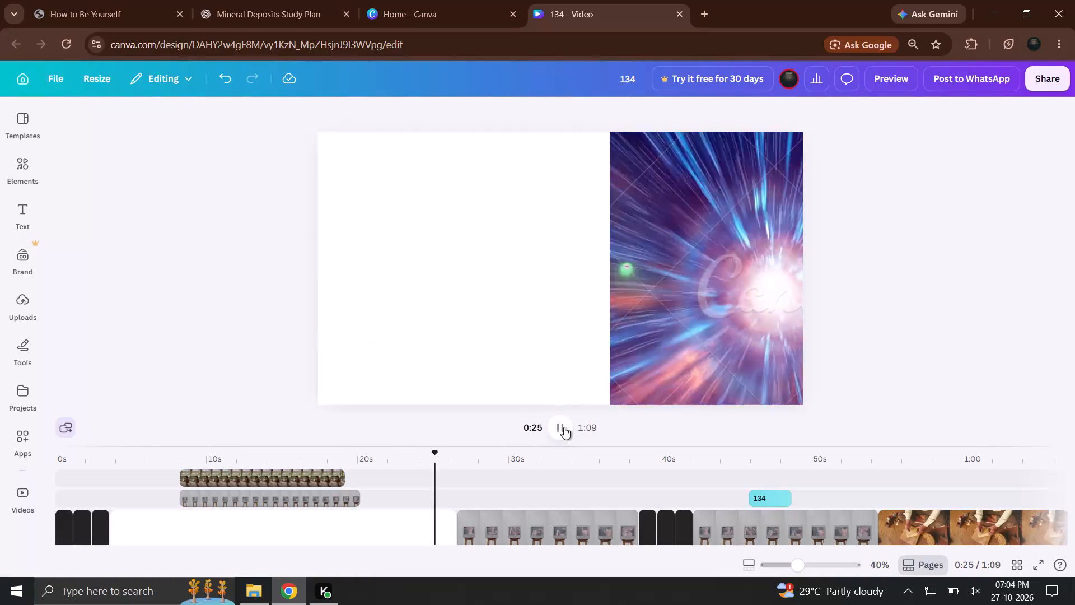
Review the transitions between the white page, television clips and dark pages by playing the video from about 26 to 45 seconds.
drag(557, 449, 554, 455)
click(557, 446)
click(557, 443)
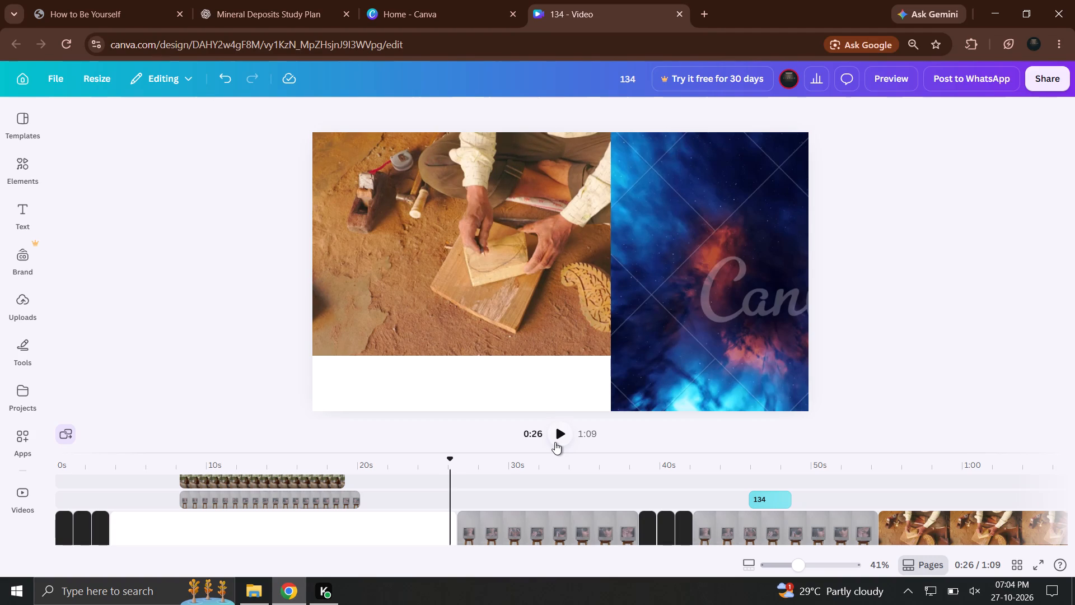
click(555, 442)
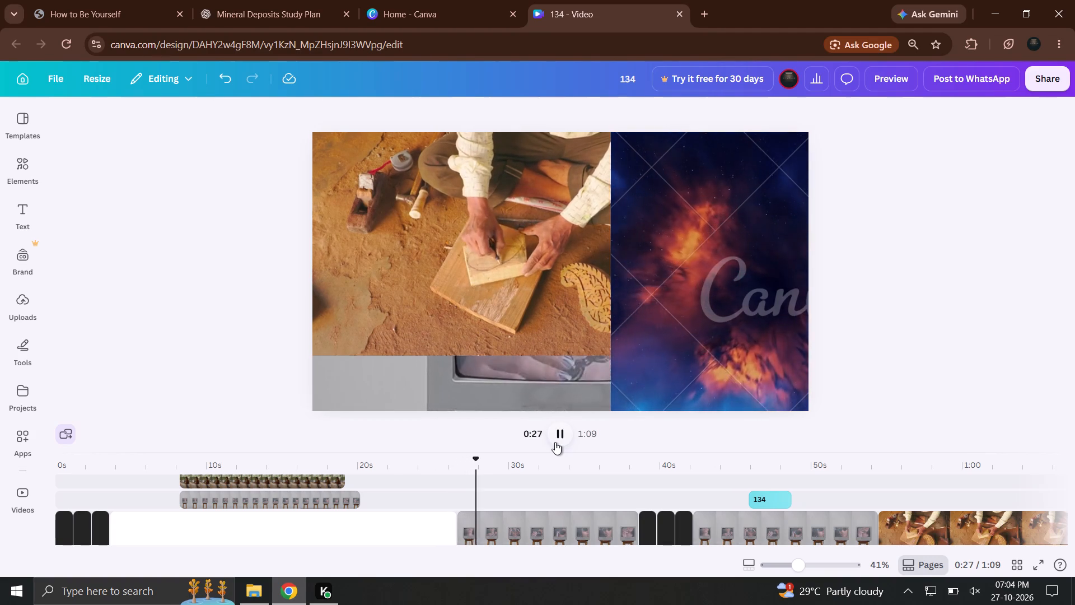
click(555, 442)
click(555, 442)
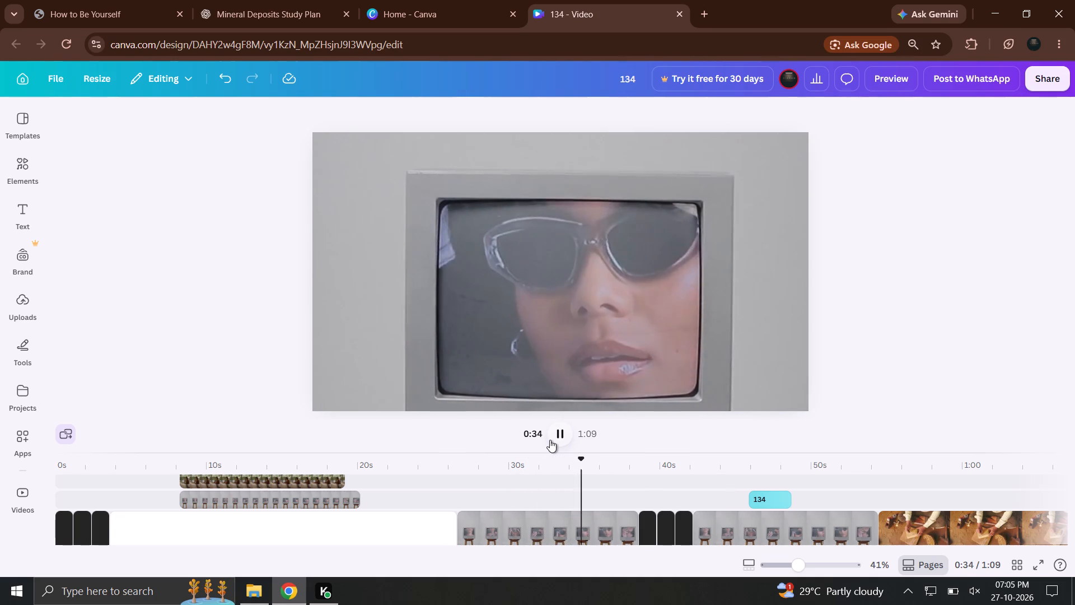
click(549, 439)
click(555, 437)
drag(524, 444, 516, 448)
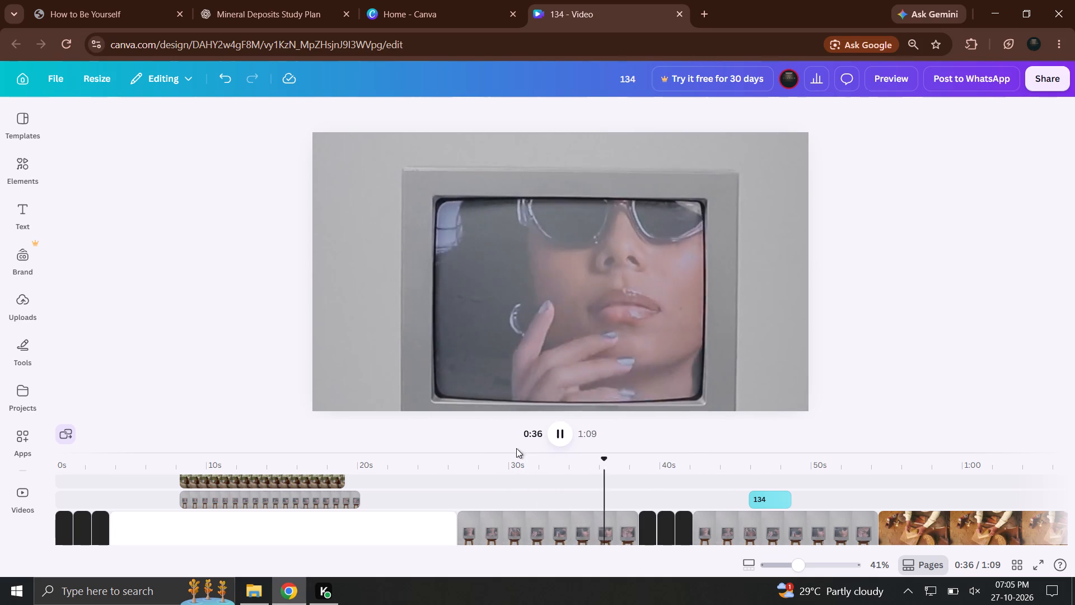
drag(516, 448, 434, 452)
drag(430, 450, 414, 452)
click(563, 427)
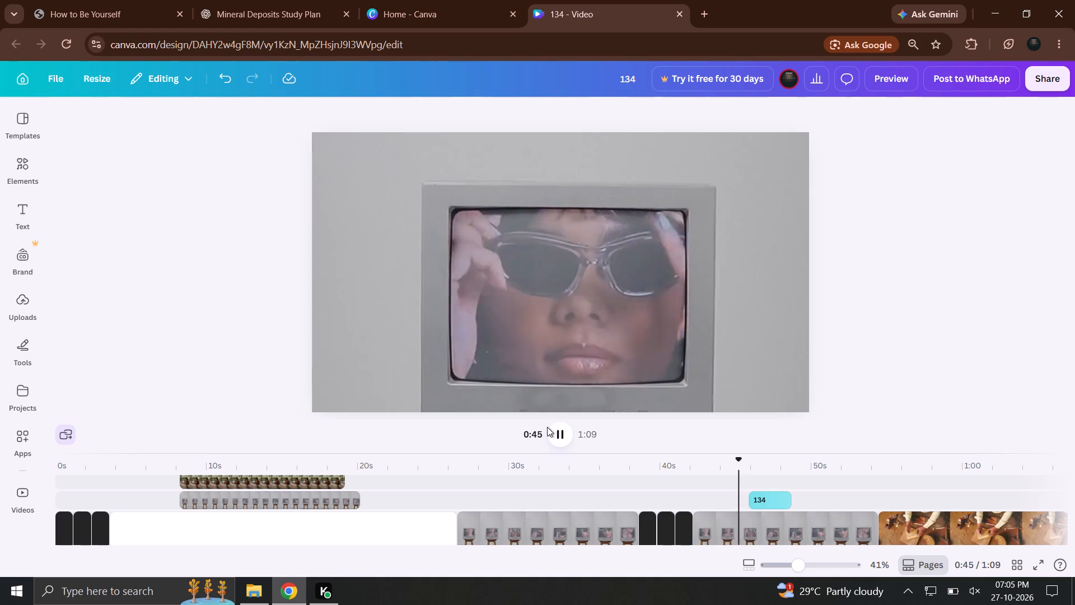
Replay the video from about 21 seconds through the first television clip in the main page track.
drag(538, 469, 533, 472)
drag(500, 467, 376, 472)
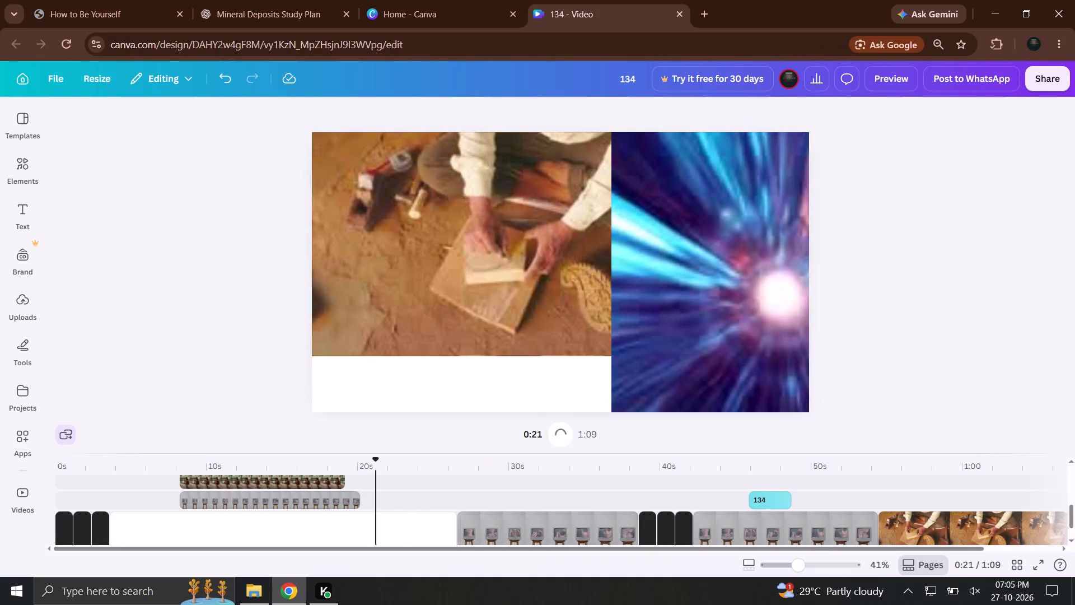
click(581, 452)
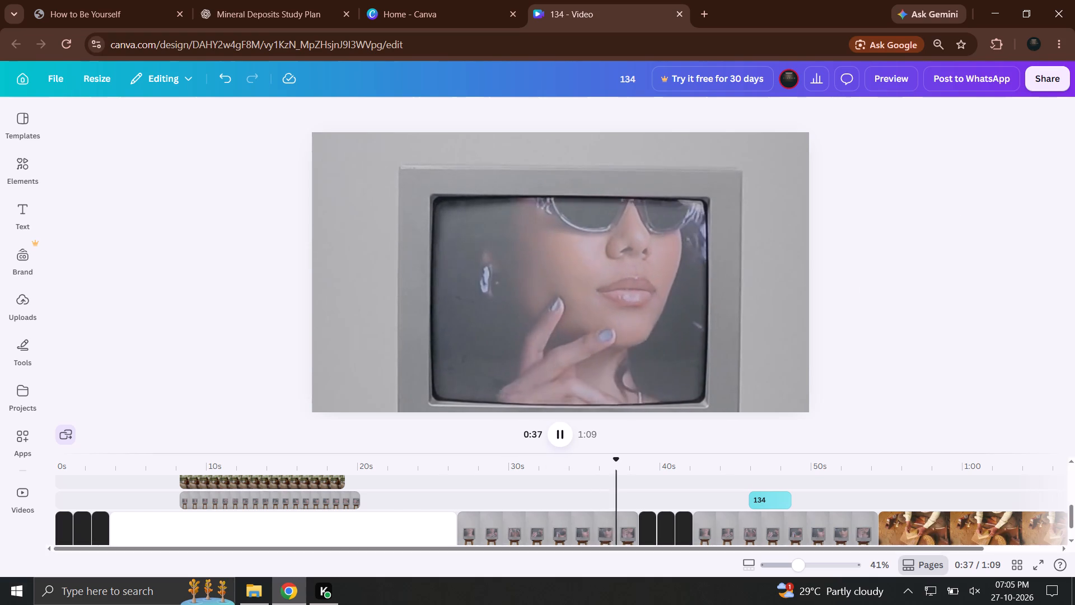
Move the "134" text earlier in the timeline to start at about 36 seconds, over the end of the first television clip.
drag(776, 492, 619, 499)
Play the video from about 35 seconds to review the moved "134" text.
click(599, 471)
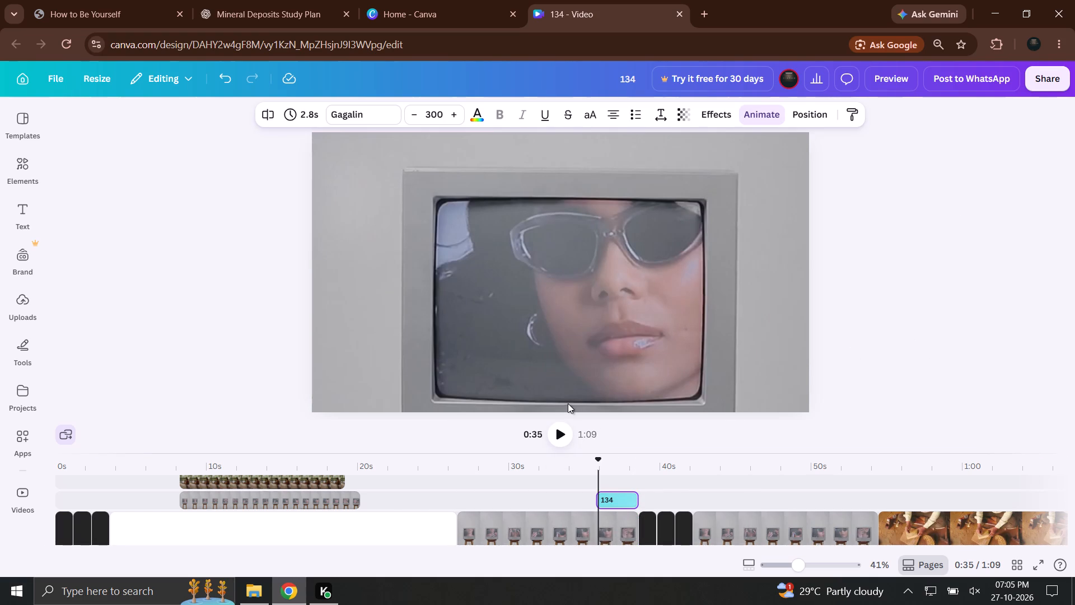
click(554, 432)
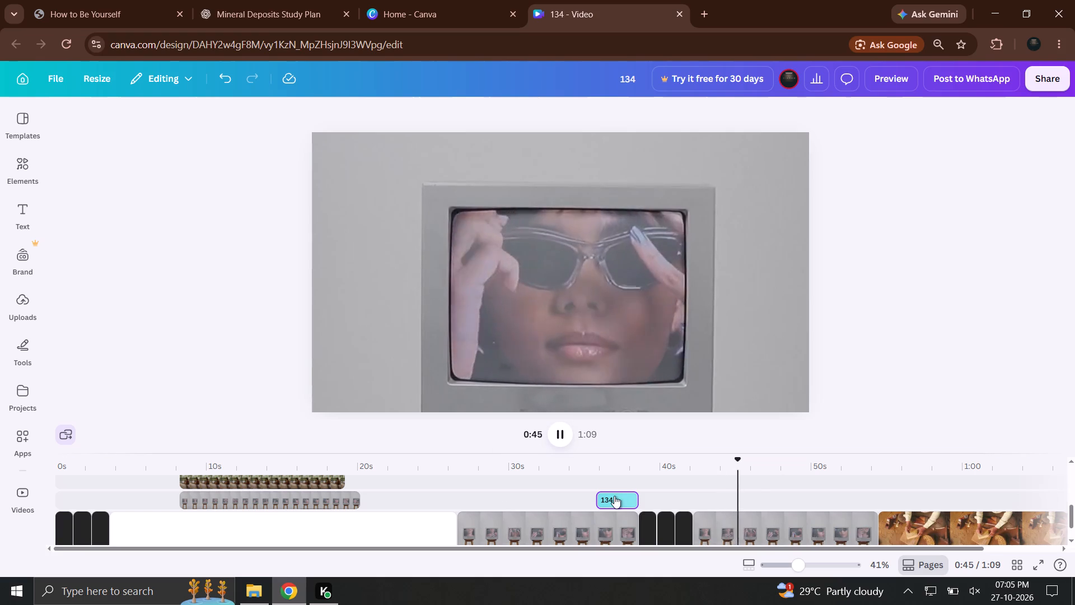
Extend the end of the "134" text to about 43 seconds, just past the second group of dark pages.
drag(621, 495, 621, 500)
click(639, 499)
click(634, 499)
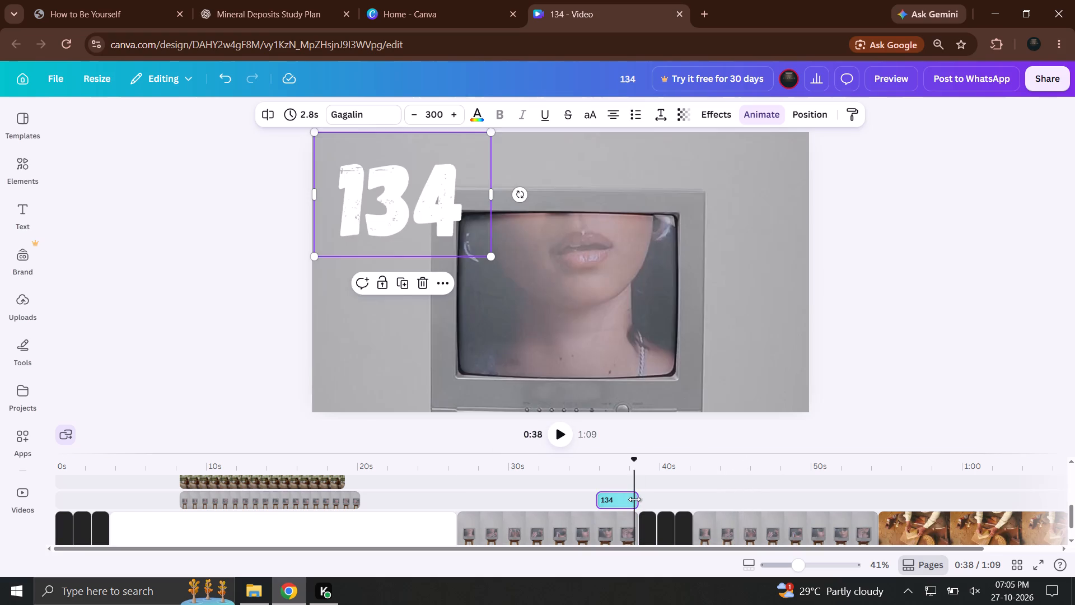
drag(633, 499, 697, 498)
Play the video from about 38 seconds to review the extended "134" text over the dark pages.
click(641, 463)
click(563, 446)
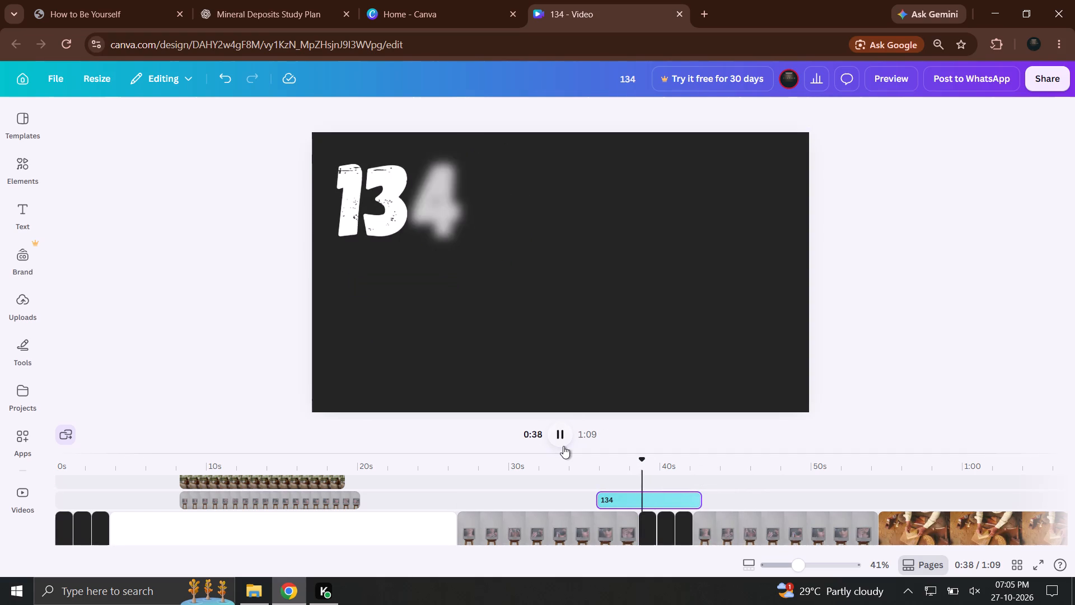
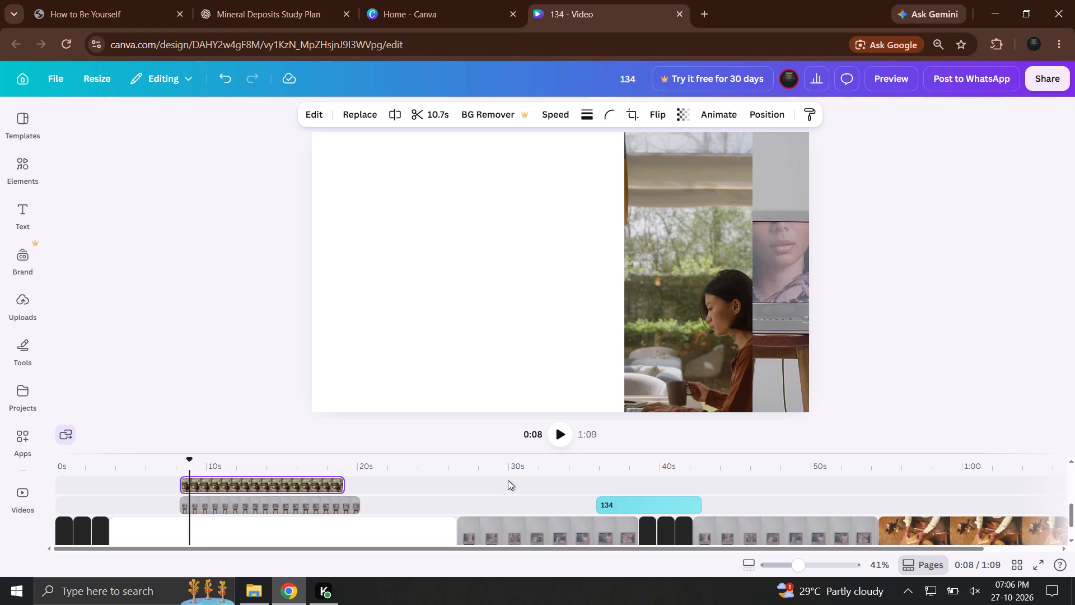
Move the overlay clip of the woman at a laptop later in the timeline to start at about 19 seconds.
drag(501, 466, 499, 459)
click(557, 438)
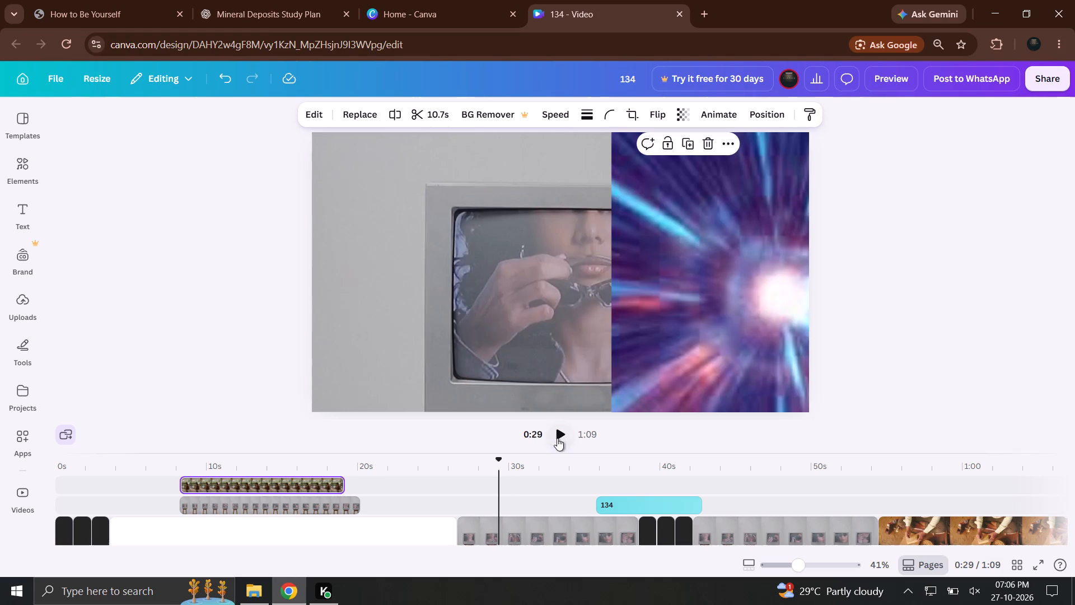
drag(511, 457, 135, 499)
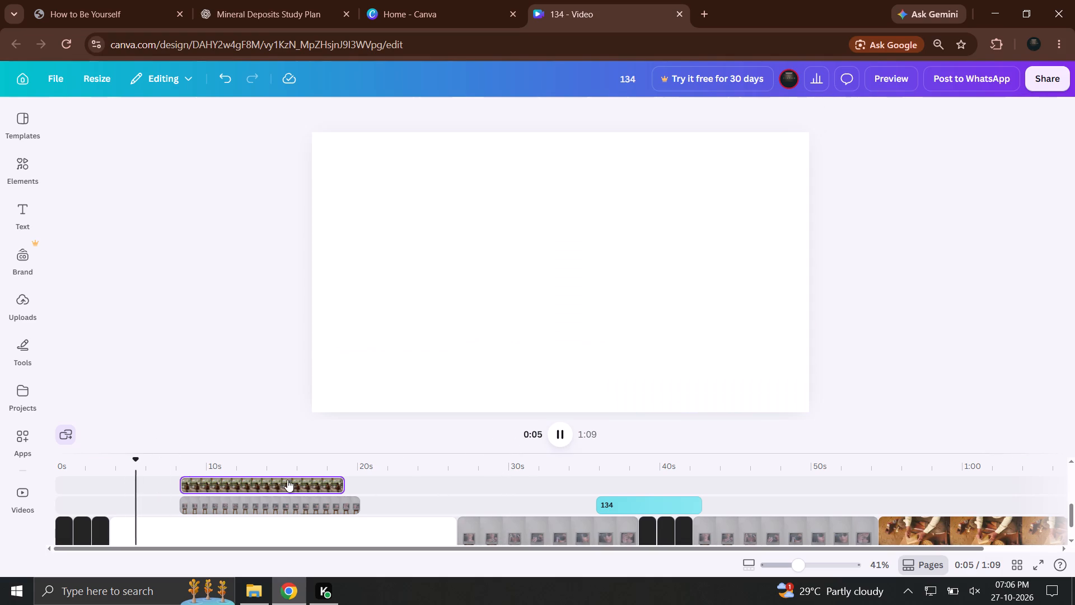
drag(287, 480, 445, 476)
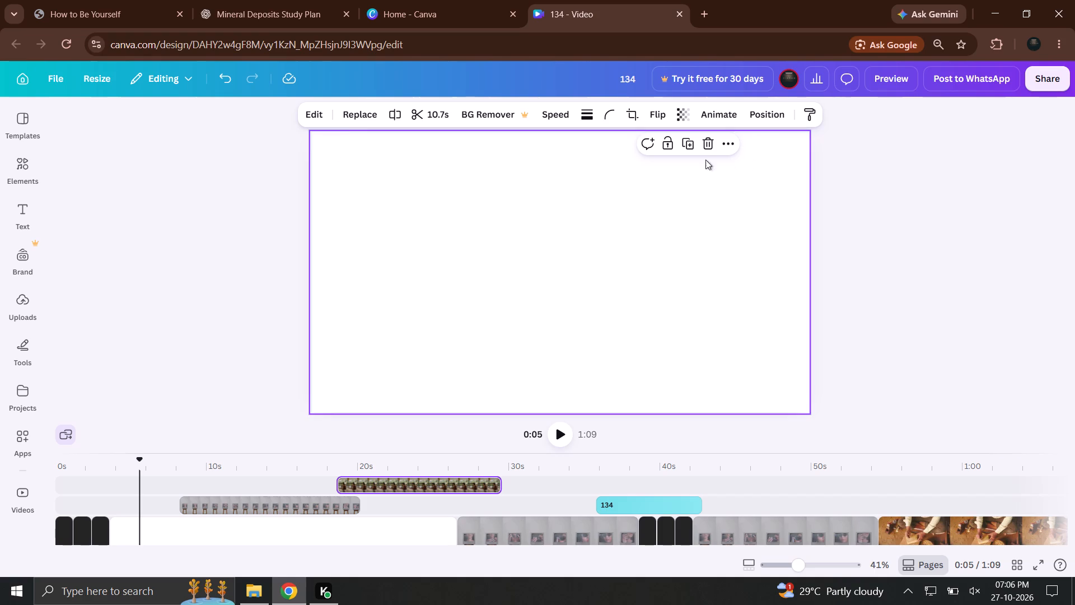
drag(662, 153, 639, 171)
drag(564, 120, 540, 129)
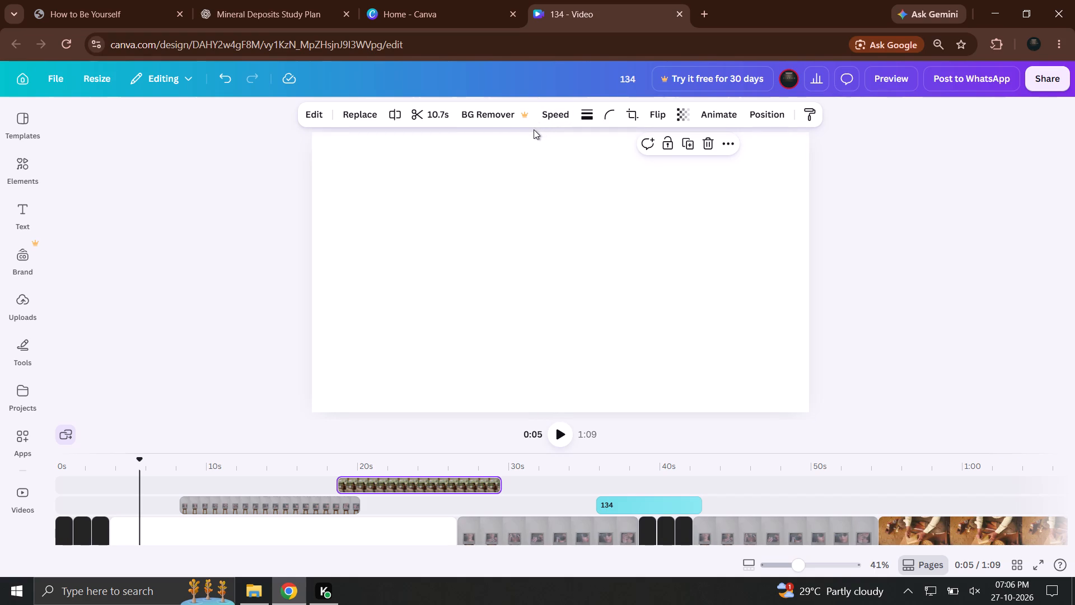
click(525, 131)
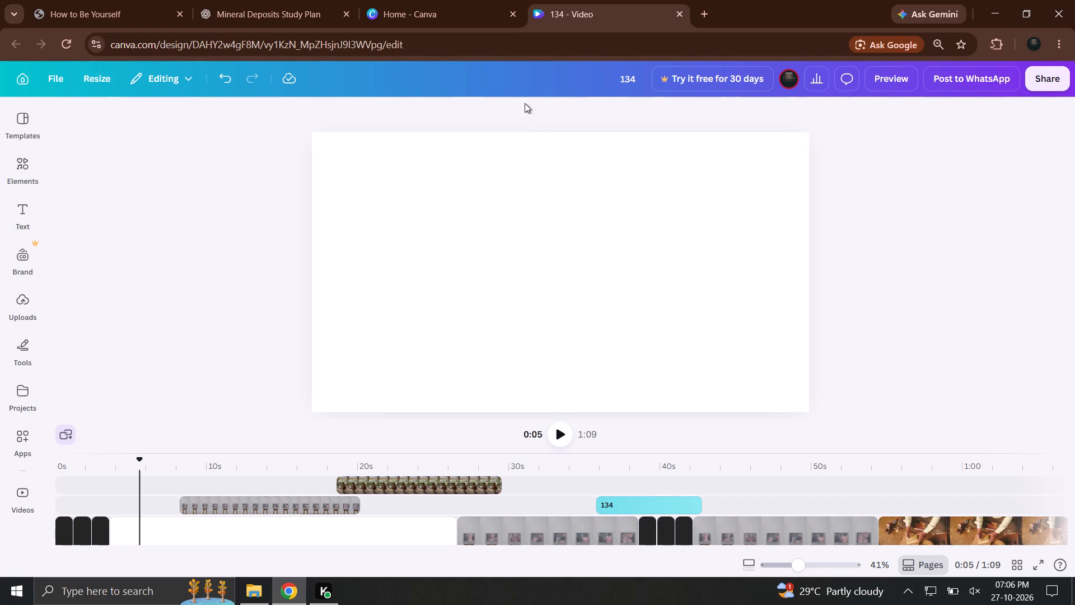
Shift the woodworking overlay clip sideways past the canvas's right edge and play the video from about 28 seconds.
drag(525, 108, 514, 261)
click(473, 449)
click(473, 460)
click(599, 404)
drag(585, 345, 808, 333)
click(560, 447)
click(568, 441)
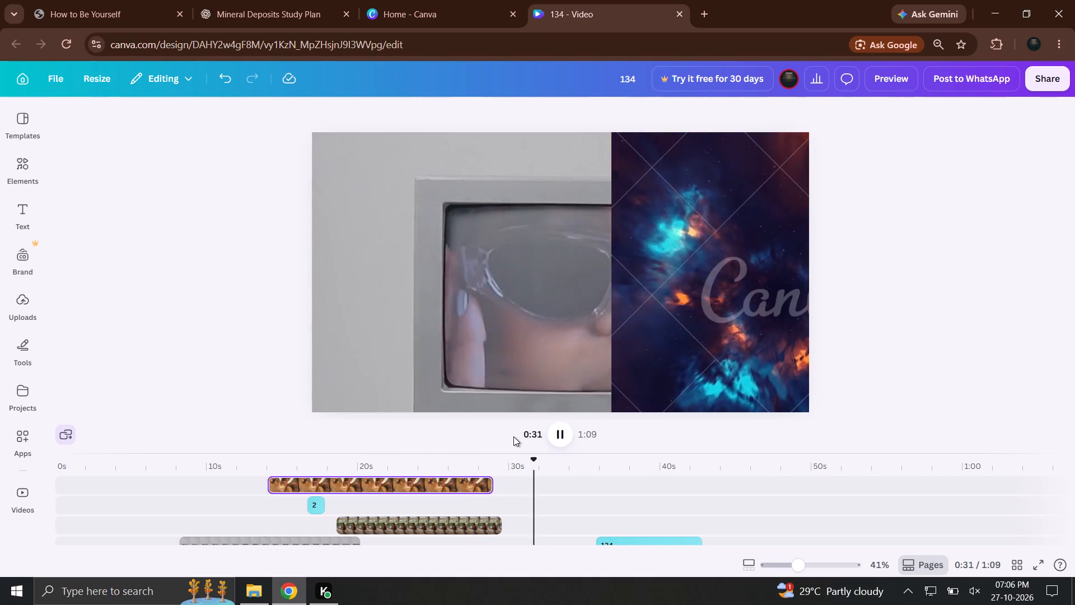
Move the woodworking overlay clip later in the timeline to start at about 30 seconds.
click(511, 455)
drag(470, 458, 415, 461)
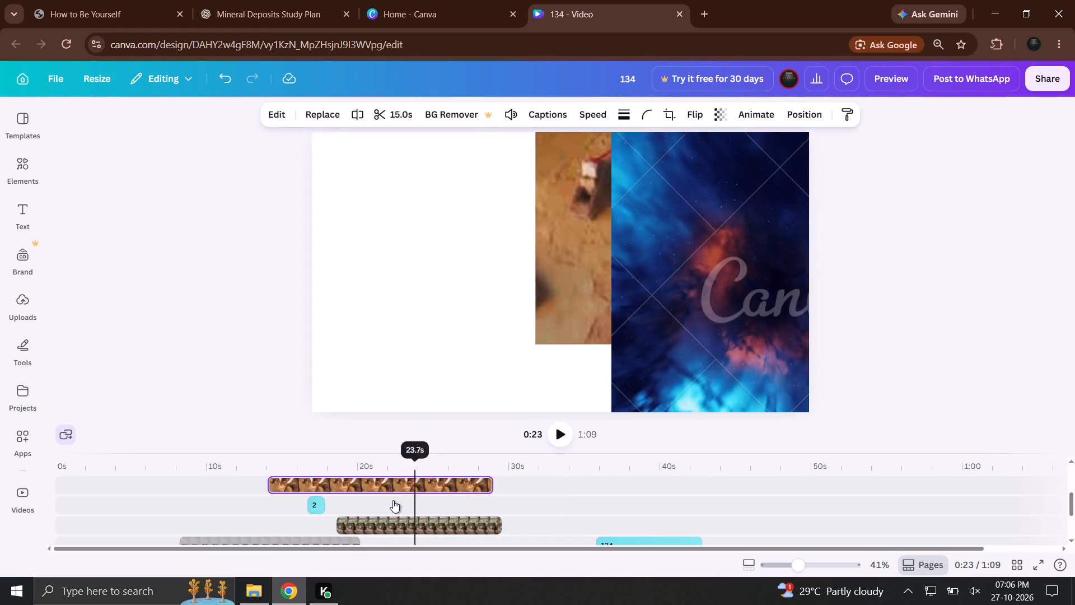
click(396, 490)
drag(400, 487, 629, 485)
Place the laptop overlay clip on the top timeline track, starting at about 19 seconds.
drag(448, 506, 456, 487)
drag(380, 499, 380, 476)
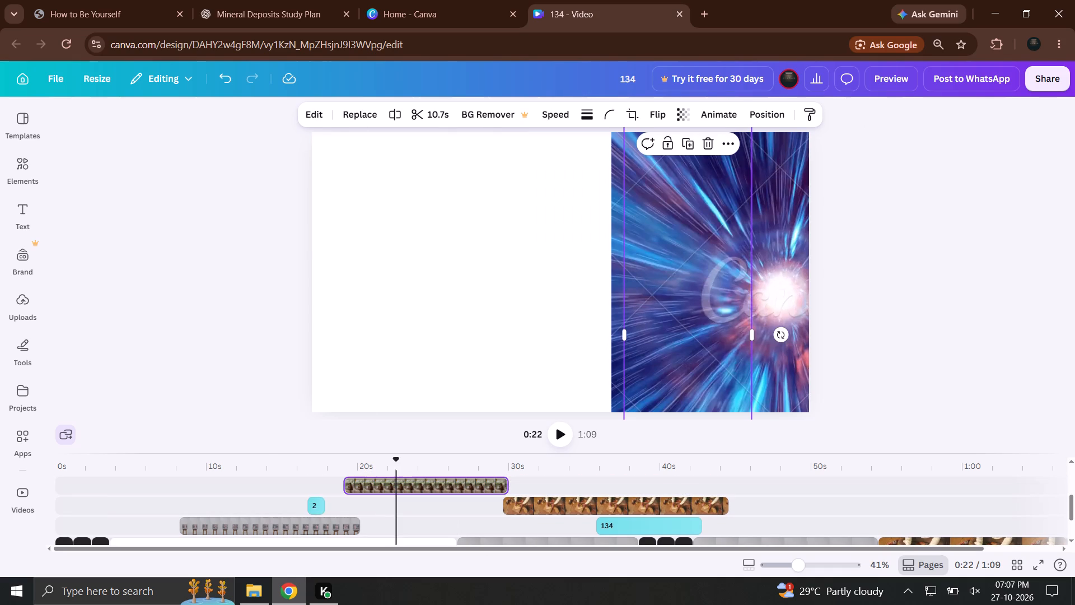
Play the video from about 20 seconds to review the repositioned laptop and woodworking overlays.
click(361, 469)
click(558, 421)
click(560, 433)
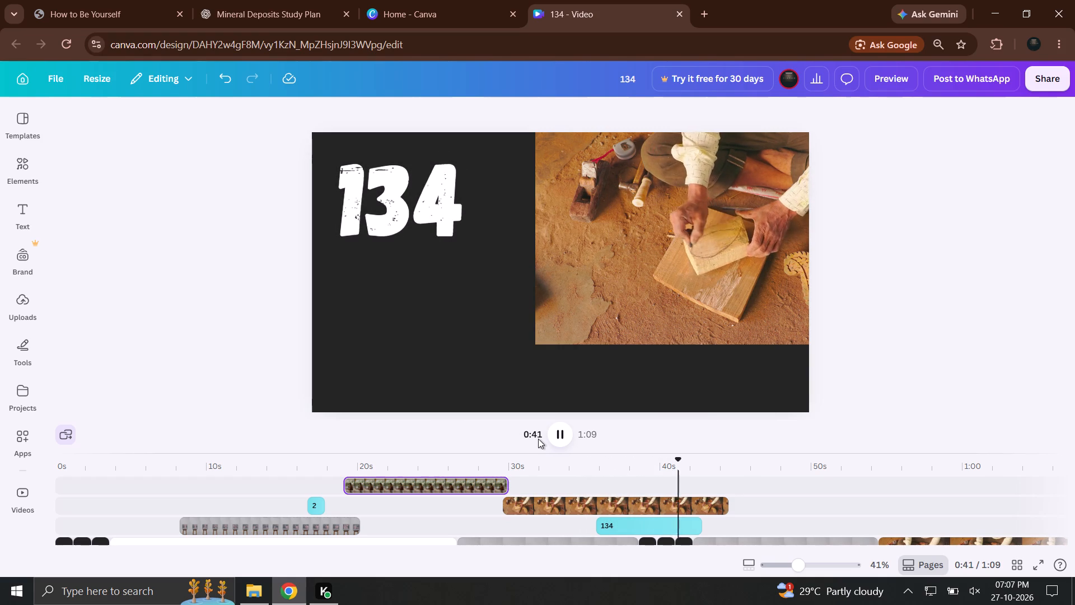
click(537, 439)
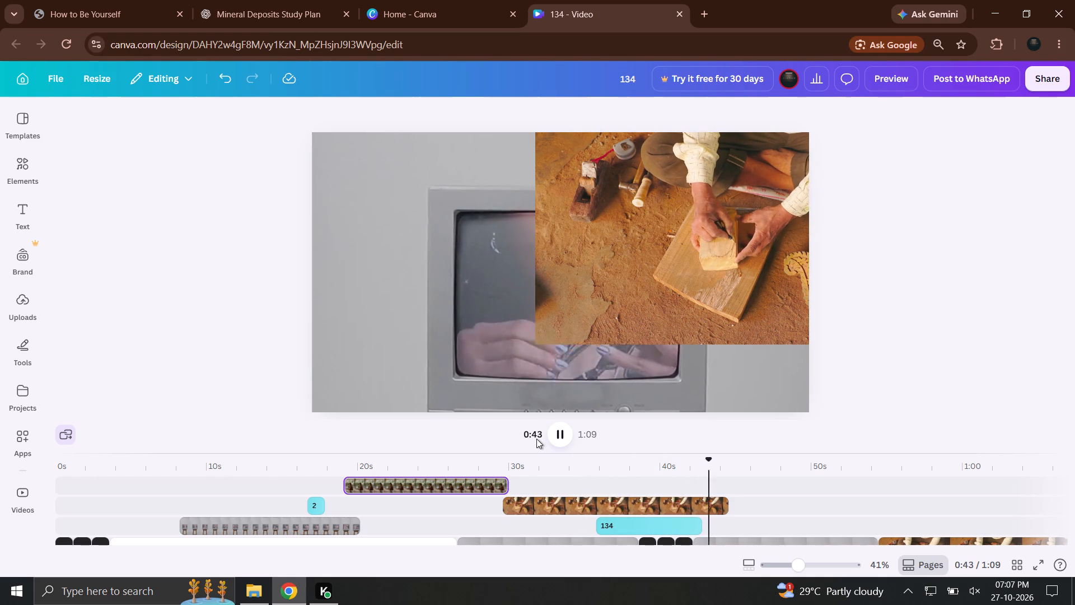
click(571, 435)
click(562, 437)
Insert the laptop overlay clip into the main track as a page between the white page and the television clip.
drag(482, 458, 432, 466)
drag(437, 488, 437, 534)
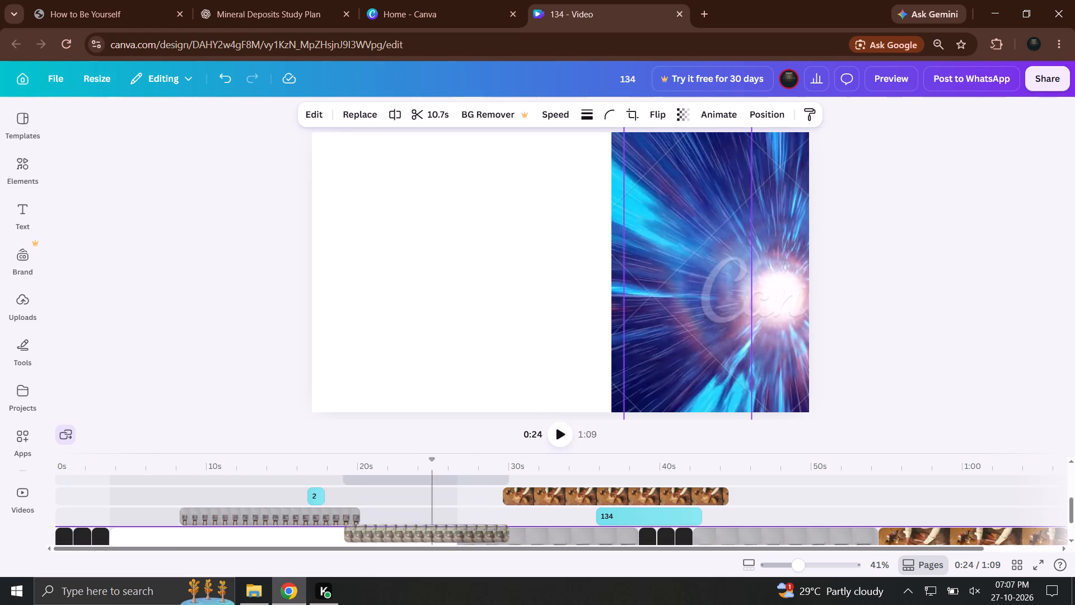
drag(437, 534, 392, 512)
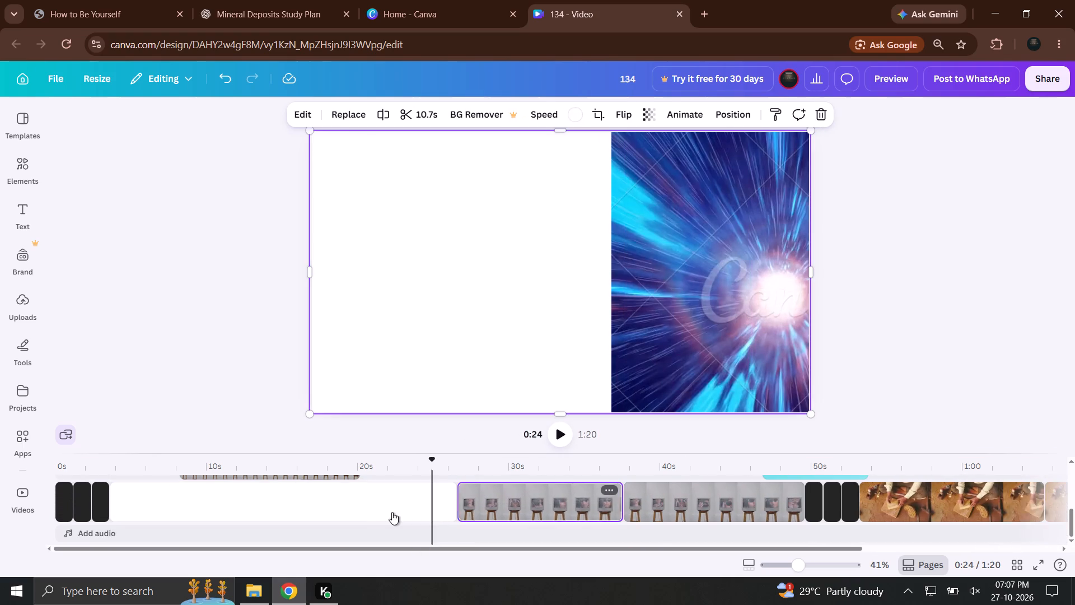
Play the video from about 27 seconds and again from about 25 seconds to review the inserted laptop page.
click(452, 452)
click(463, 457)
click(558, 427)
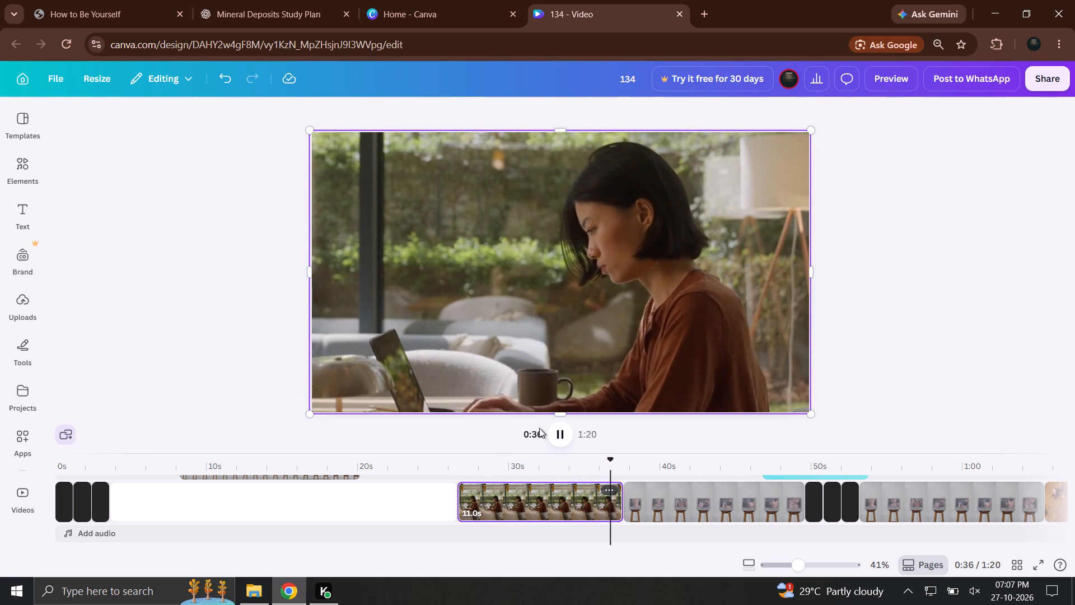
click(539, 428)
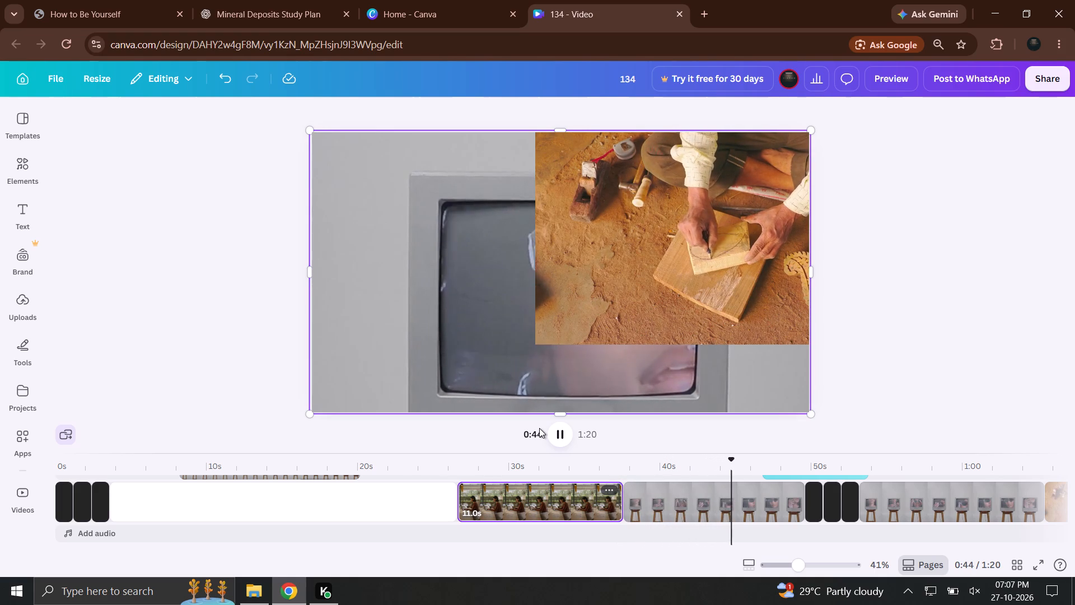
click(537, 428)
click(531, 423)
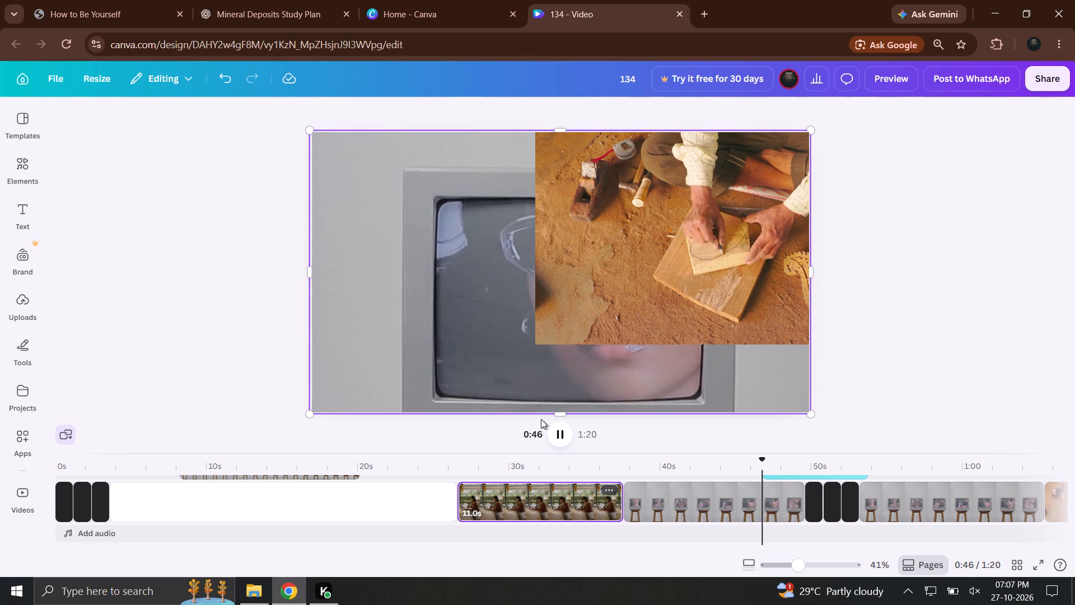
drag(513, 468, 445, 469)
click(578, 454)
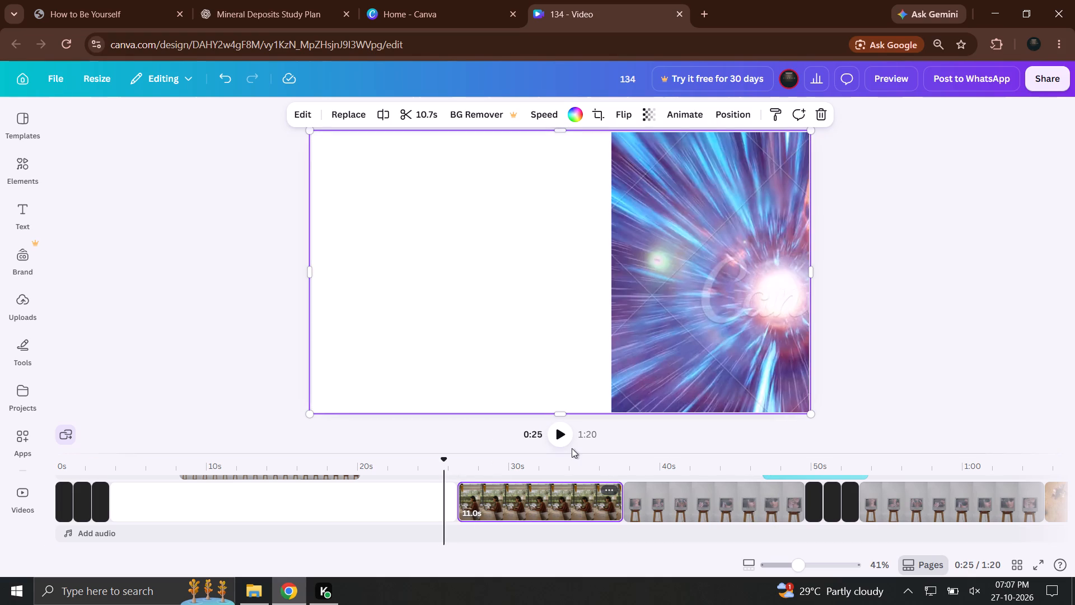
click(557, 445)
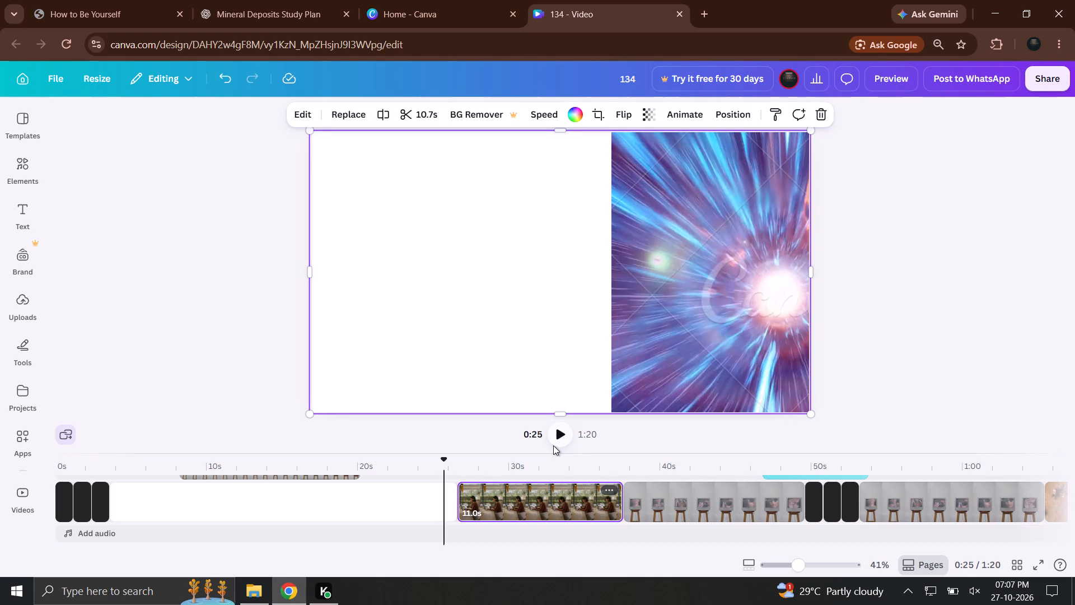
click(553, 445)
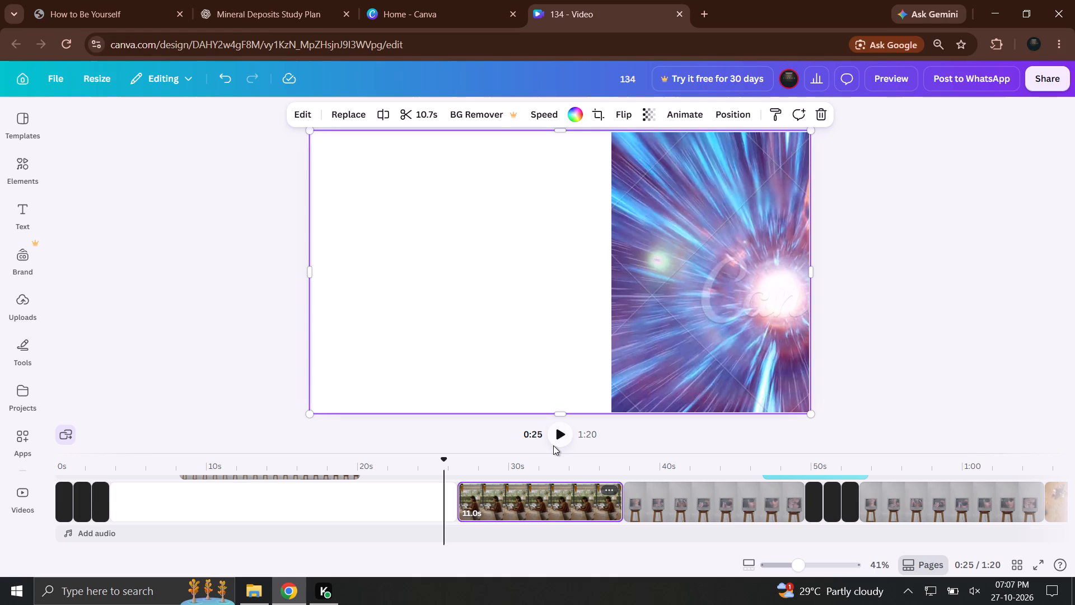
click(553, 446)
click(557, 444)
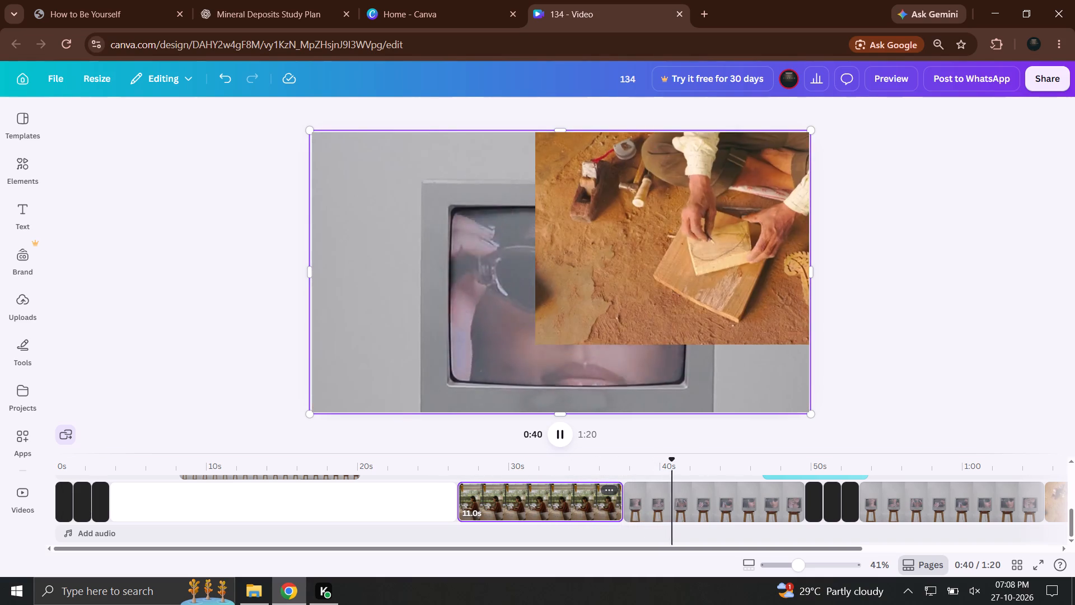
Enlarge the timeline area and replay the laptop page from about 27 seconds and again from about 30 seconds.
drag(400, 474, 391, 490)
click(400, 472)
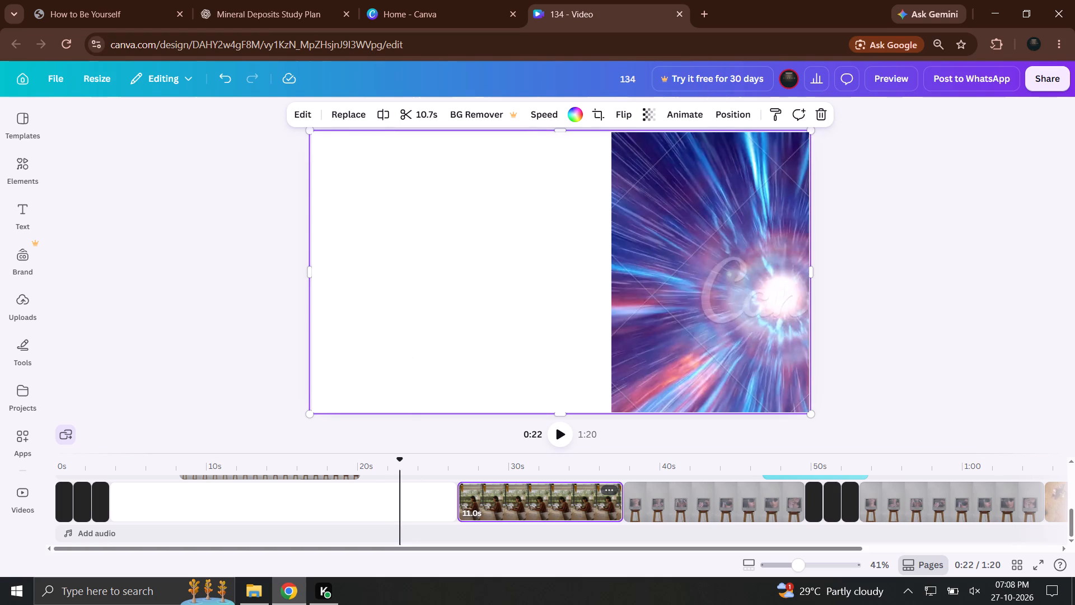
drag(574, 451, 521, 420)
drag(444, 369, 418, 369)
click(539, 417)
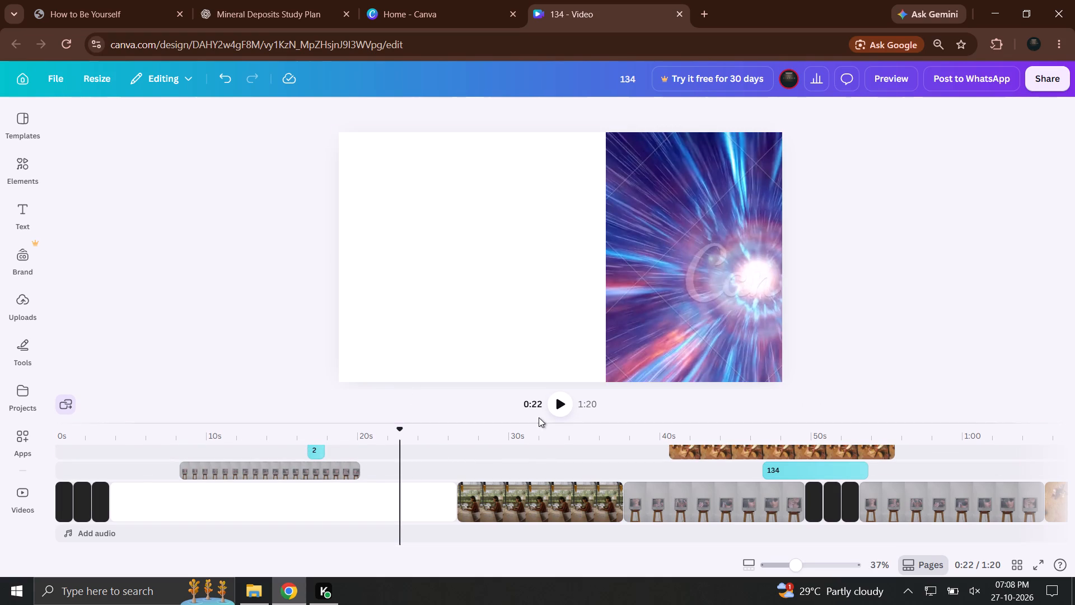
drag(461, 450, 460, 442)
click(460, 440)
click(559, 408)
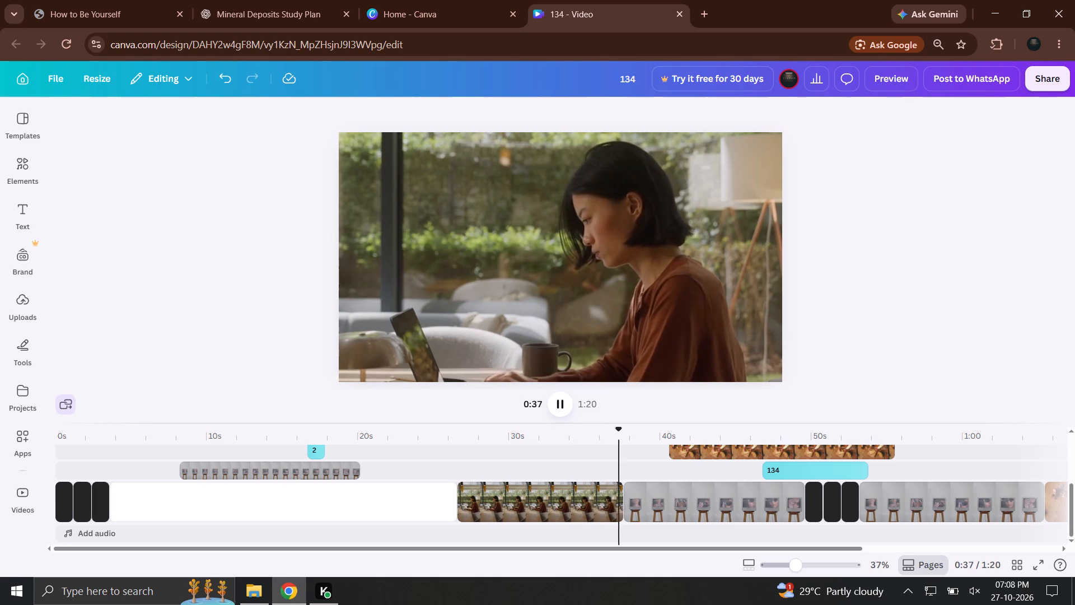
click(506, 428)
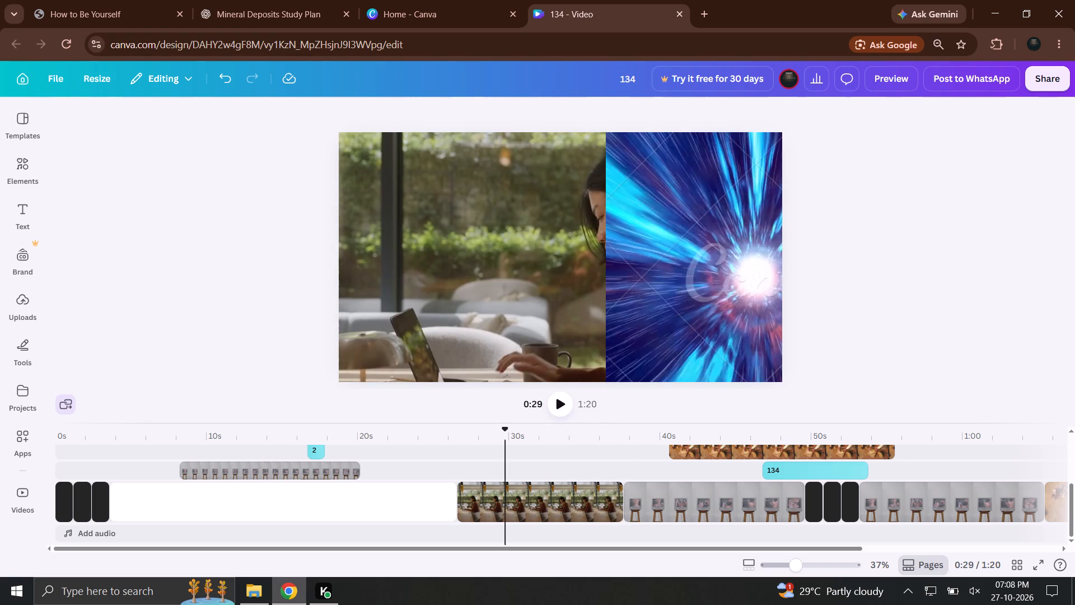
drag(506, 429, 506, 439)
click(555, 417)
click(556, 414)
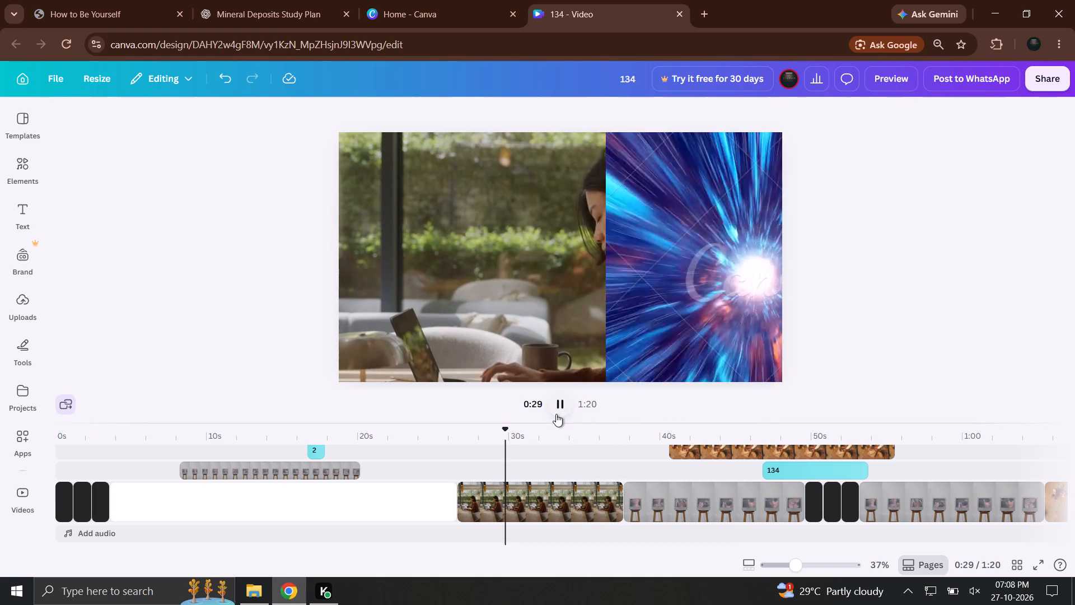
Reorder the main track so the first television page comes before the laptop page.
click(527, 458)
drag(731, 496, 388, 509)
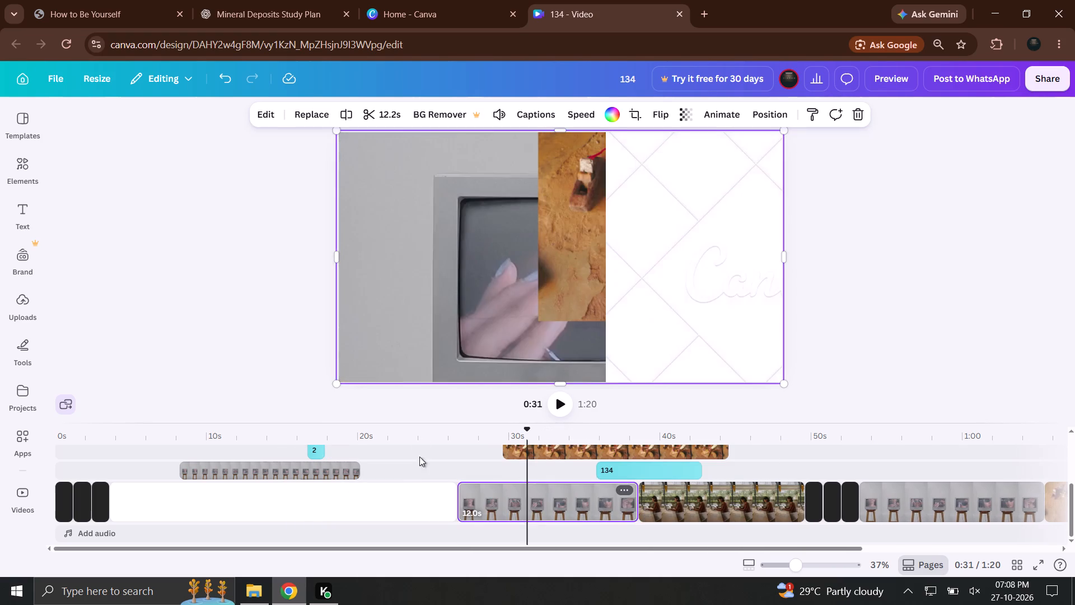
Play the video from about 35 seconds to review the change from the television page to the laptop page.
click(419, 441)
drag(526, 414, 624, 413)
click(586, 436)
click(550, 415)
click(554, 411)
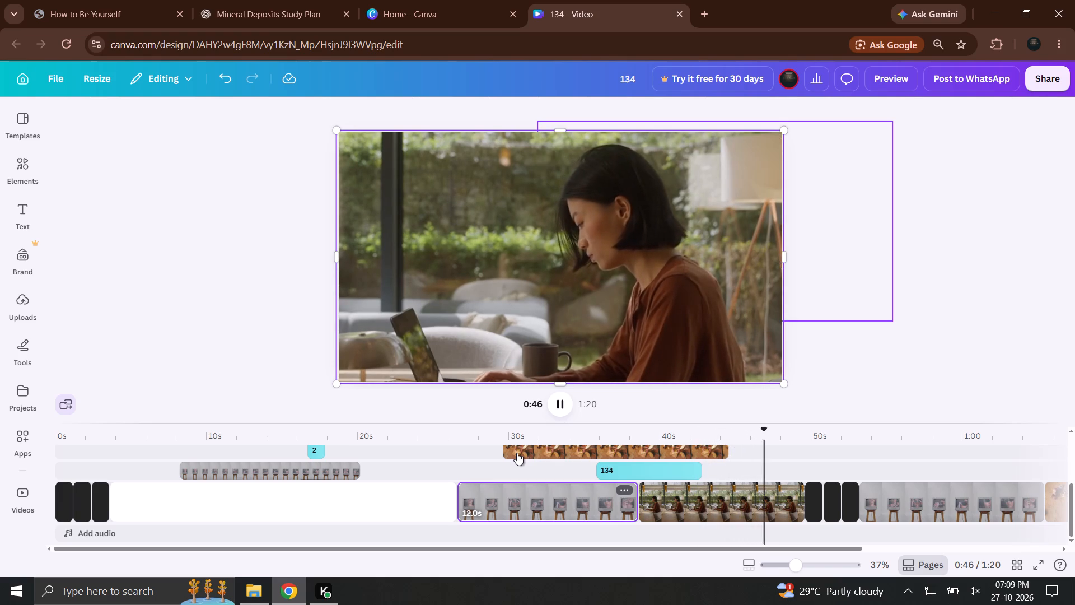
Insert the woodworking overlay clip into the main track as a page right after the first group of dark pages.
click(517, 453)
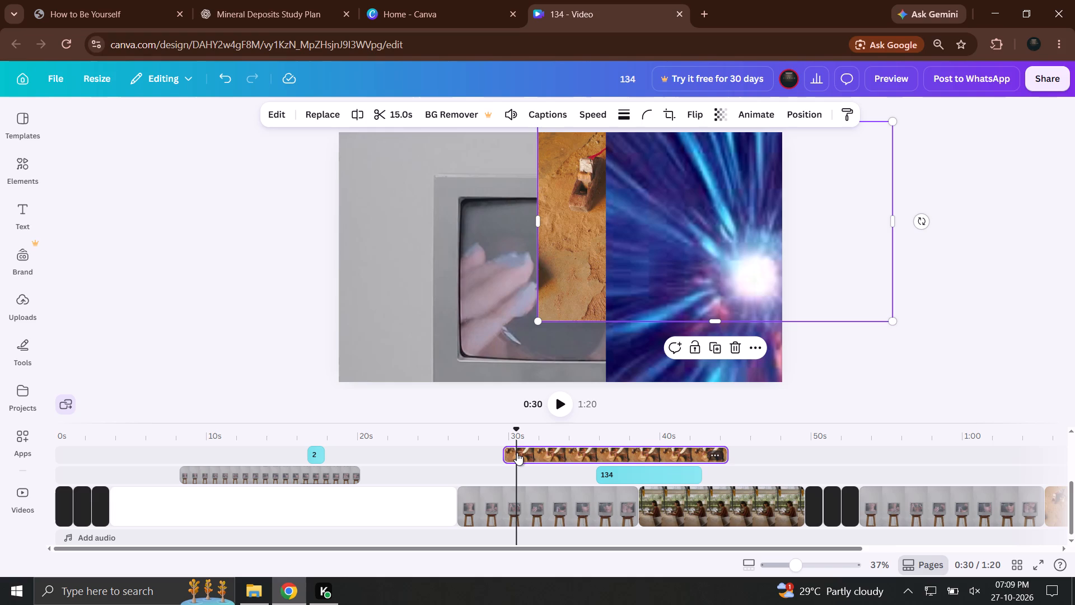
drag(578, 460, 578, 446)
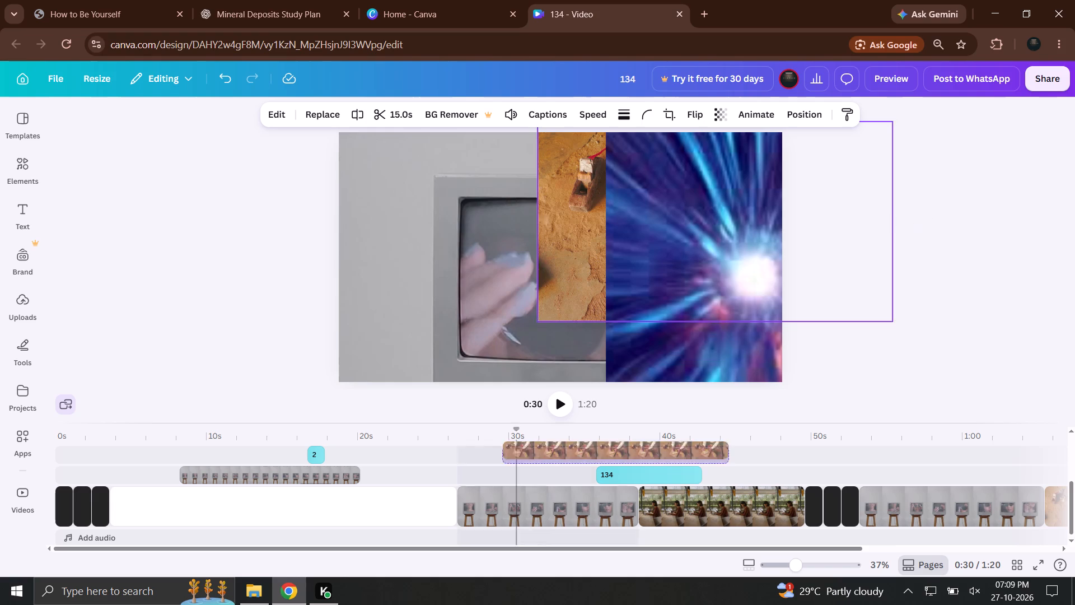
drag(578, 443, 388, 502)
drag(536, 464, 355, 543)
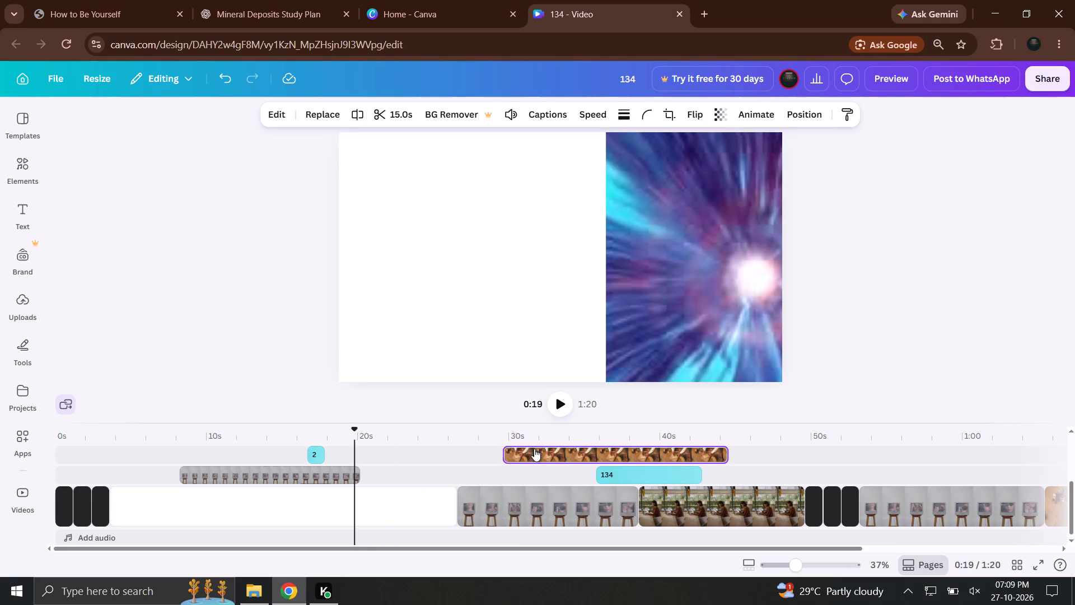
drag(534, 449, 244, 501)
Review the inserted woodworking page at about 13 seconds.
click(259, 445)
click(542, 395)
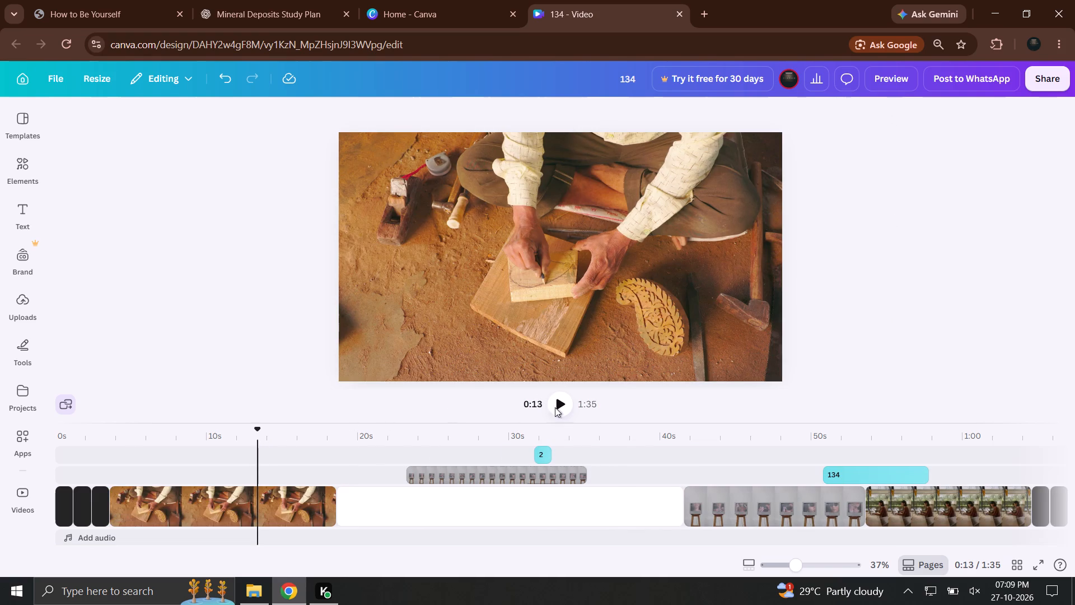
click(592, 418)
click(573, 419)
click(558, 419)
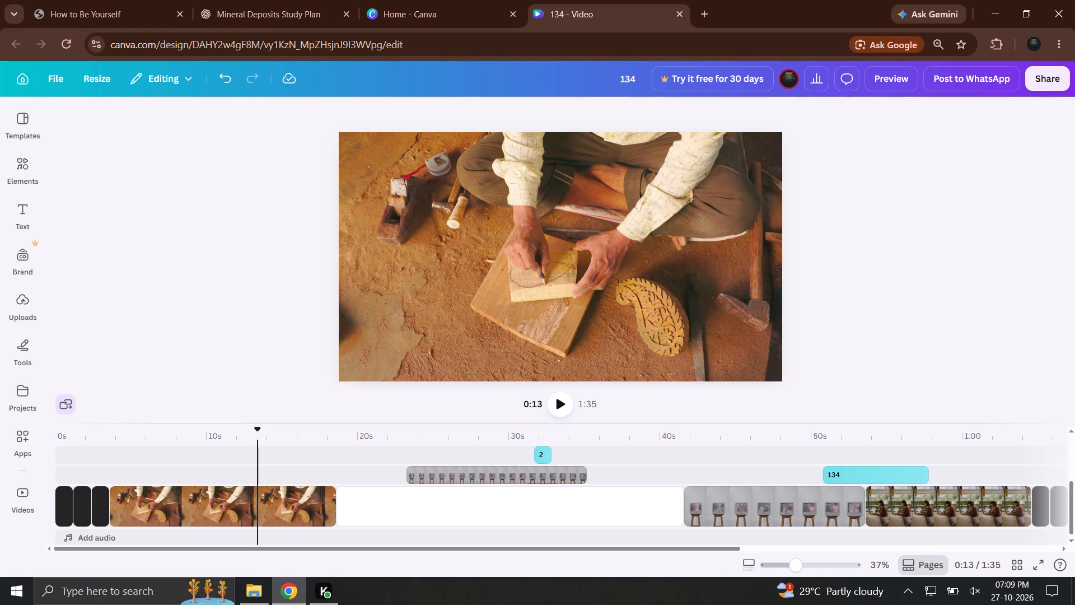
Move the television page with its "134" text to directly after the woodworking page, before the white page.
click(521, 434)
drag(522, 435, 749, 446)
drag(803, 494, 511, 502)
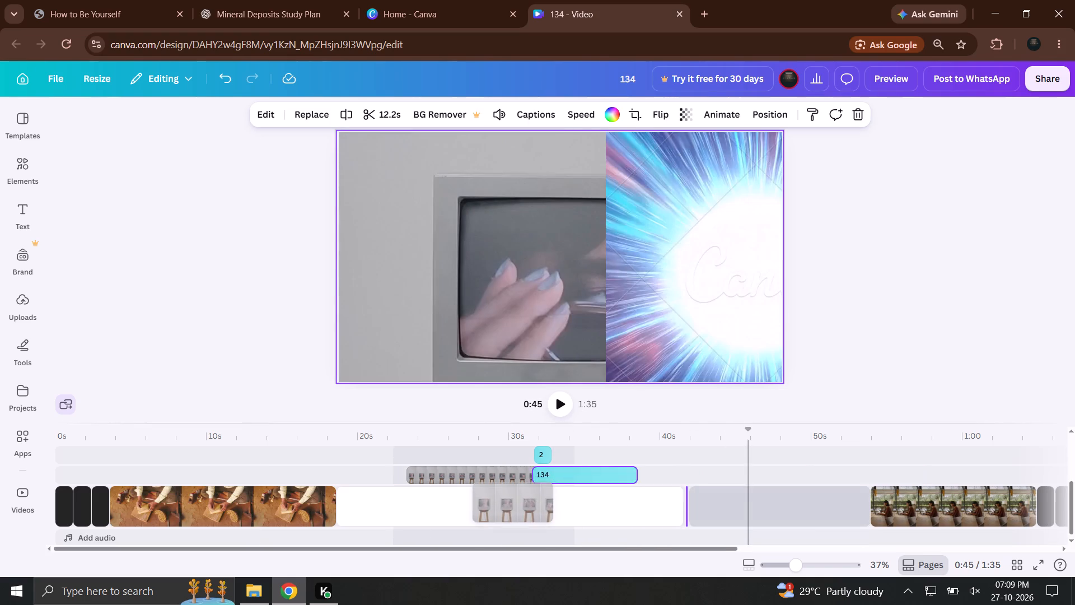
drag(511, 502, 504, 502)
Play the video from about 29 seconds to review the change from the television page to the white page.
click(494, 463)
click(494, 457)
click(527, 426)
click(554, 414)
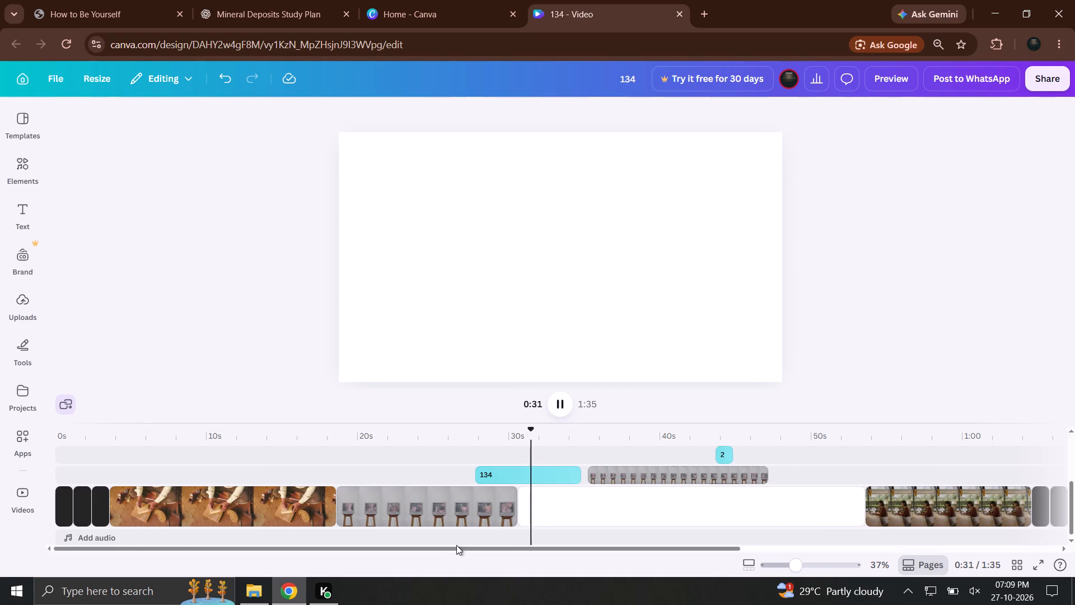
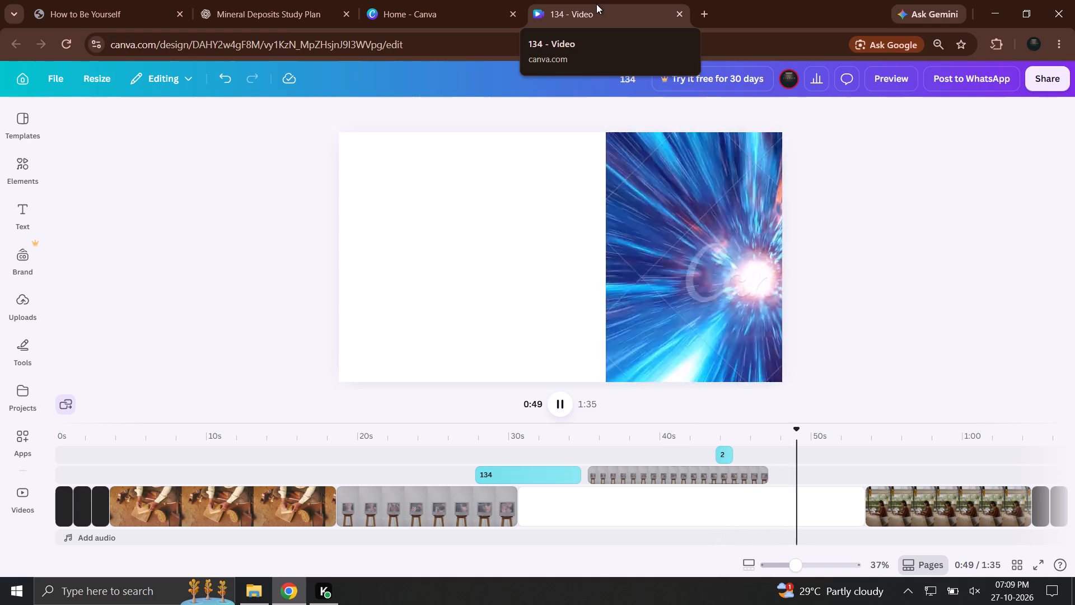
Move the blue light-tunnel overlay clip across the white page so that it covers the page's left part.
drag(692, 201, 427, 192)
drag(675, 246, 386, 221)
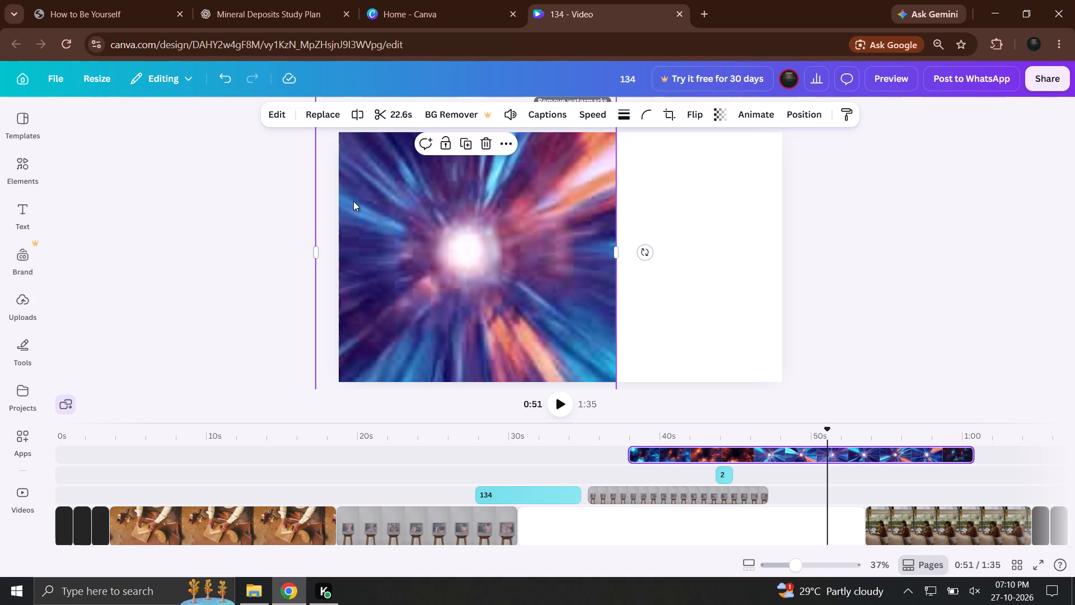
click(353, 201)
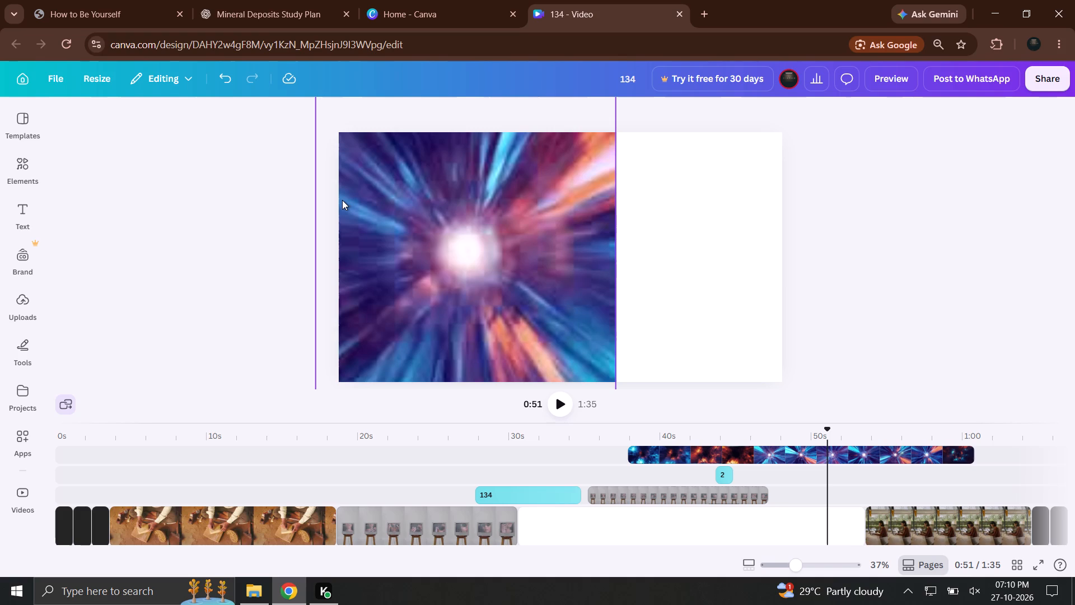
click(342, 200)
drag(515, 245, 503, 246)
Play the video from about 15 seconds to review the sequence of woodworking, television and white pages.
click(546, 402)
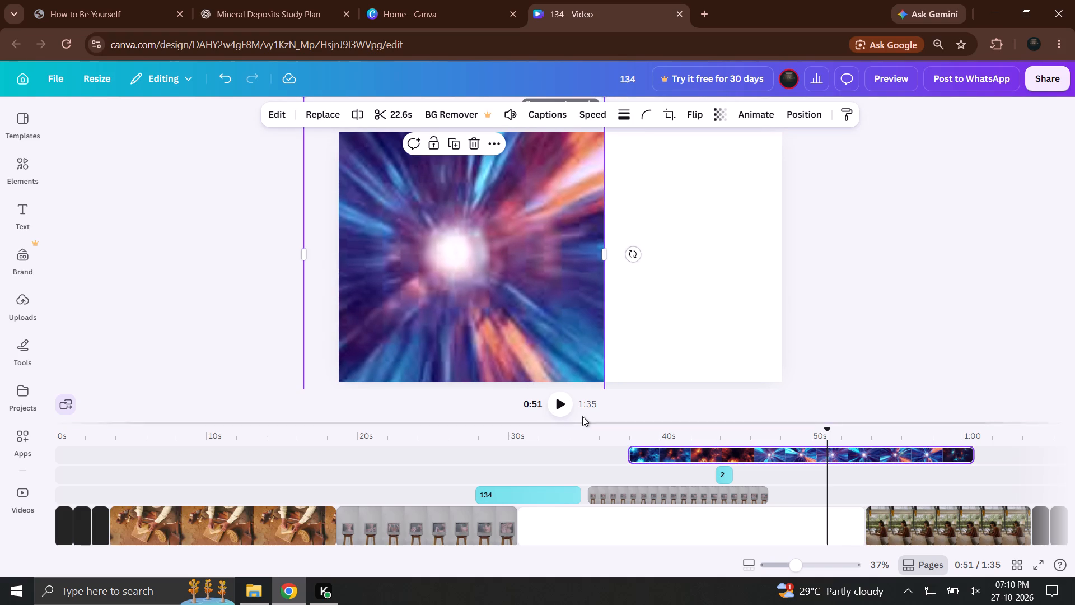
click(563, 403)
drag(538, 432, 330, 430)
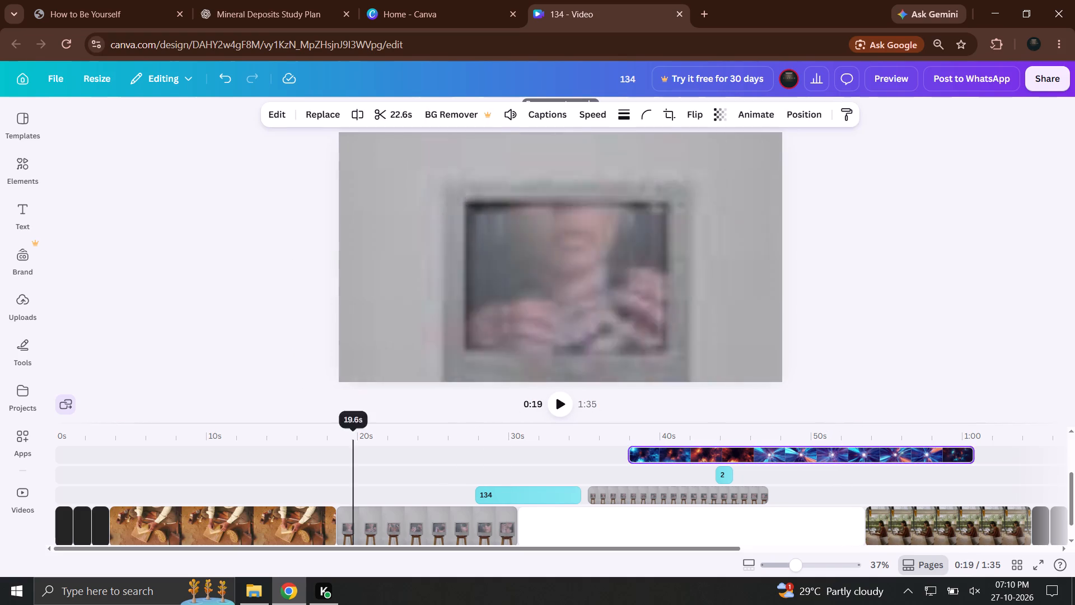
drag(330, 430, 294, 430)
click(551, 400)
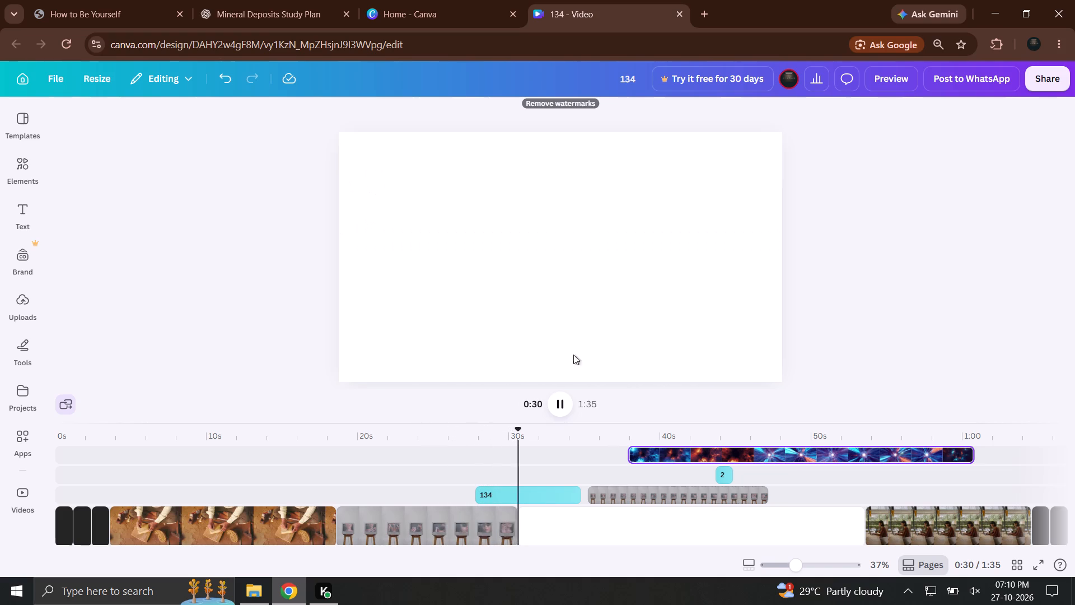
click(568, 446)
click(566, 438)
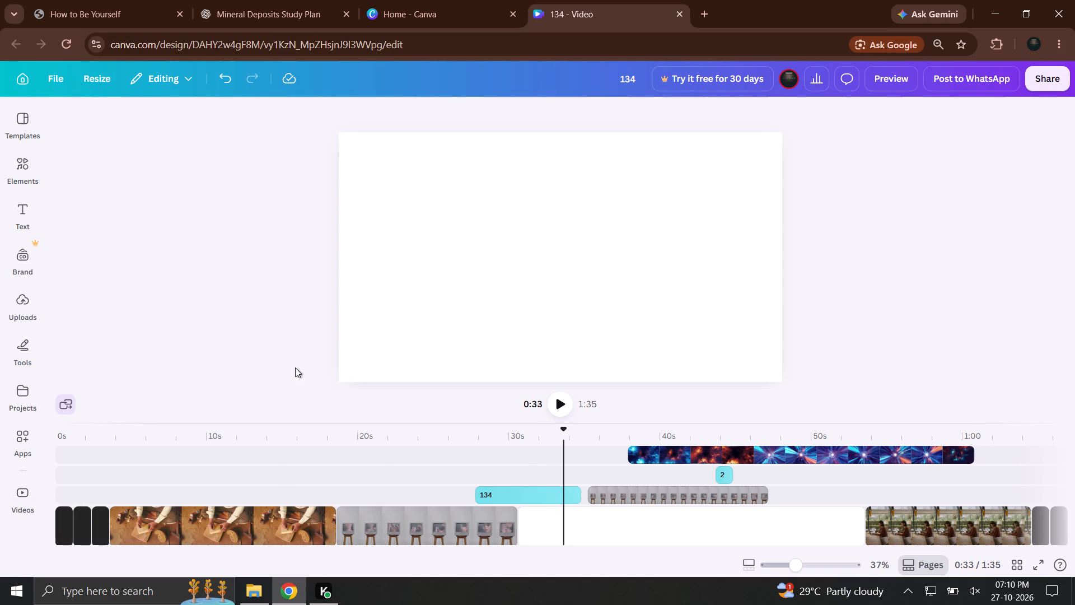
click(287, 445)
click(542, 411)
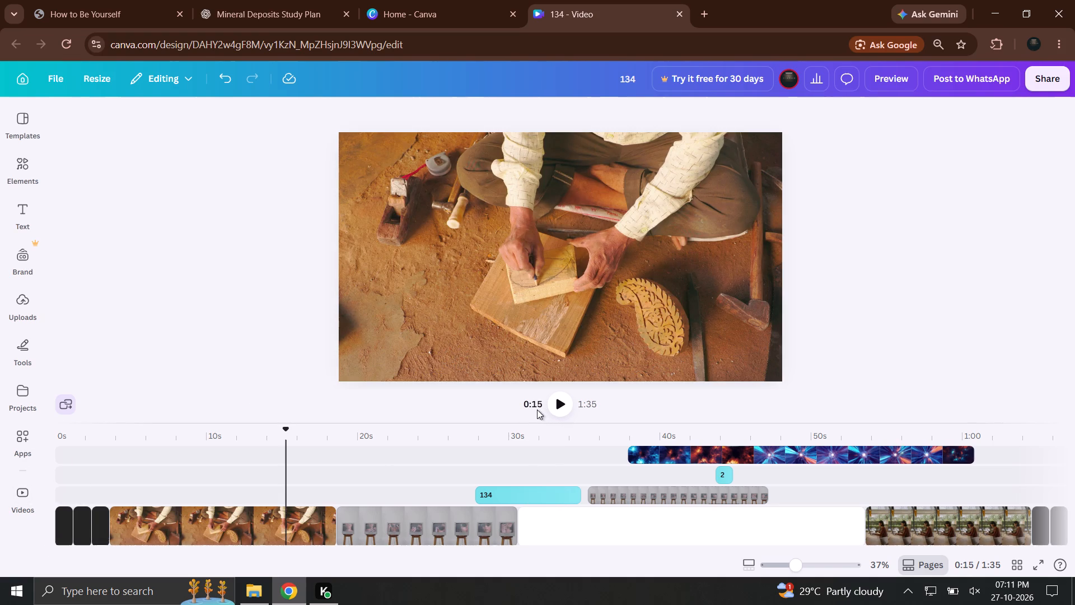
click(524, 408)
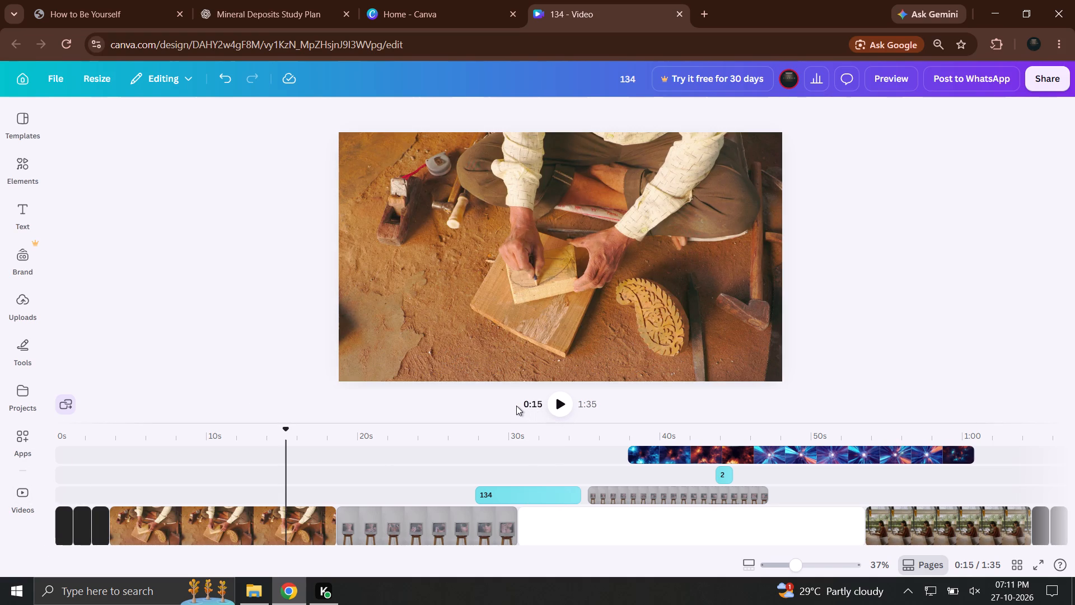
click(513, 402)
click(568, 398)
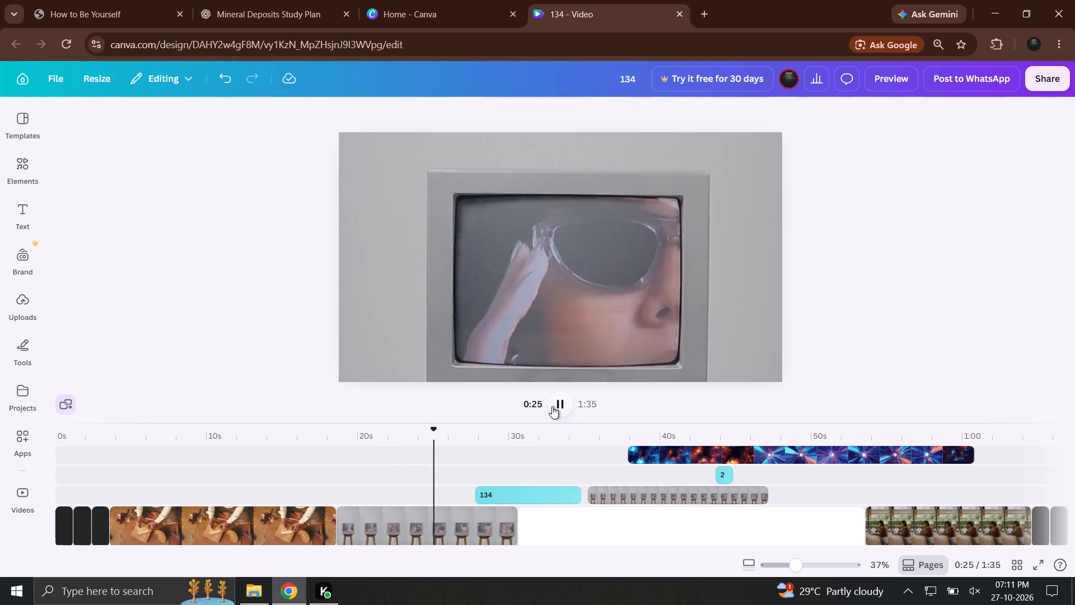
click(552, 406)
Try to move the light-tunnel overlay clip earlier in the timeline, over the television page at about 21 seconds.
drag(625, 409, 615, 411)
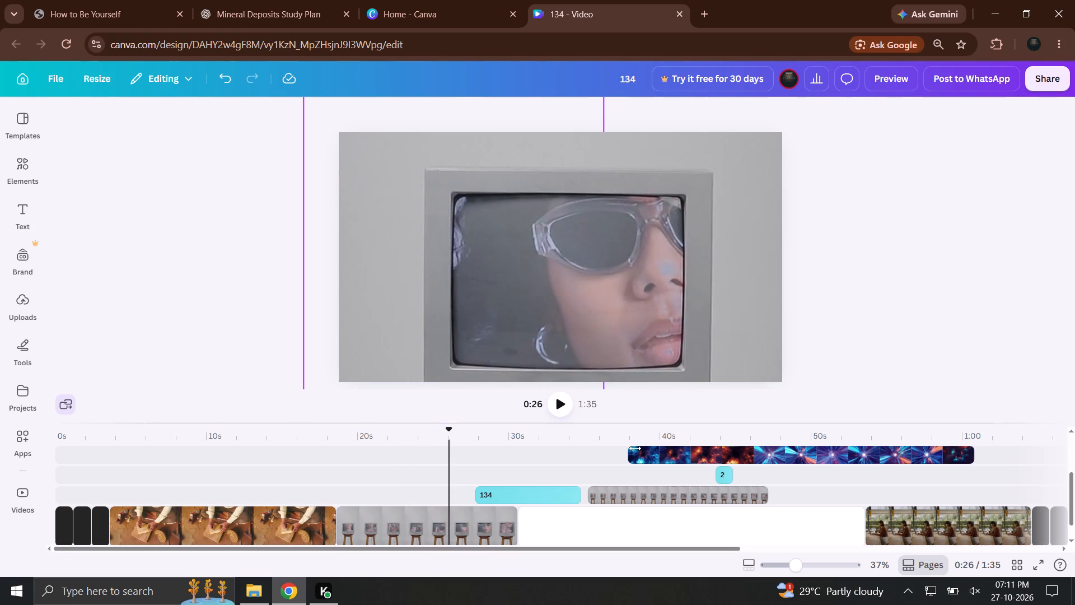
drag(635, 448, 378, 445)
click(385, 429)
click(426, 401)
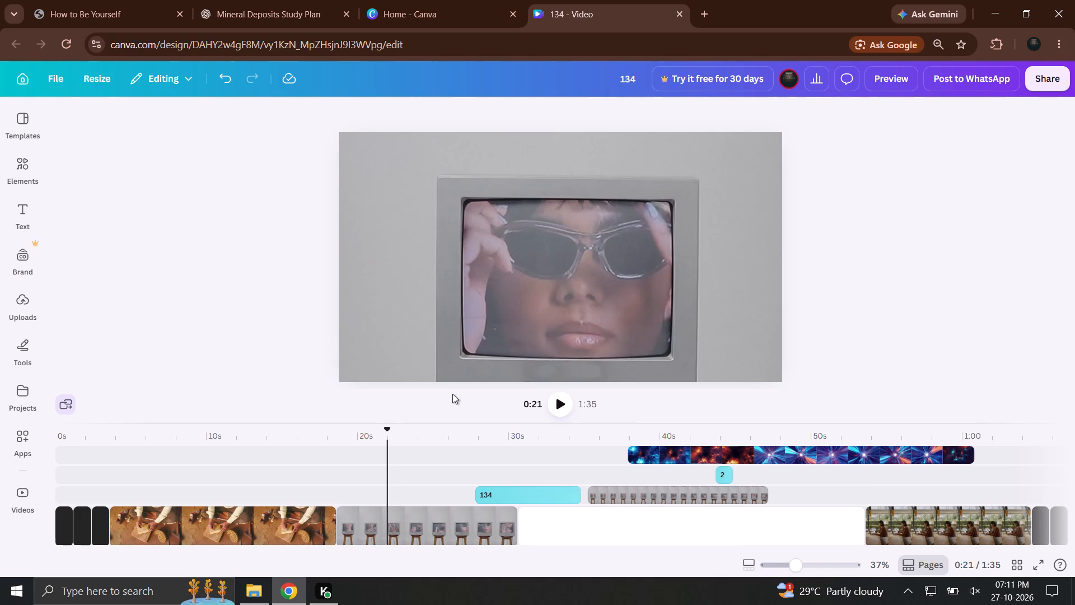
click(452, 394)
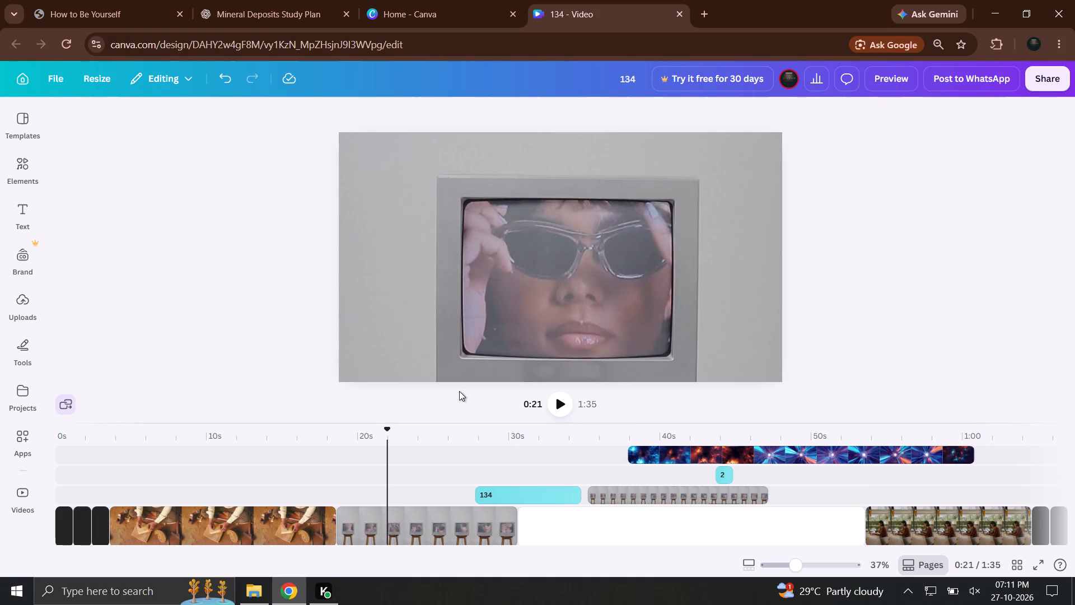
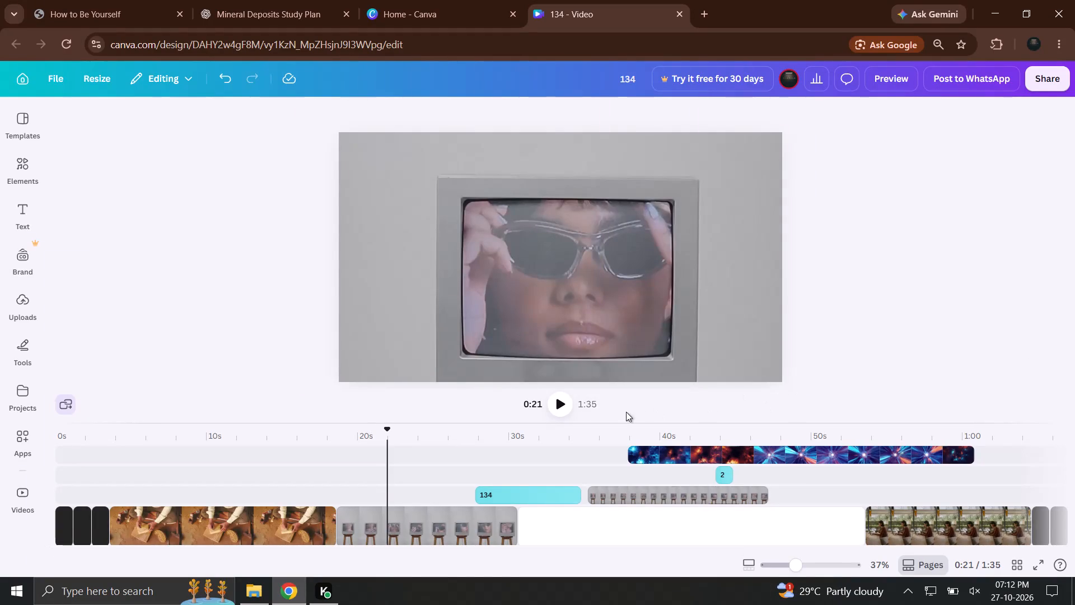
Play the video from about 21 seconds and replay it from about 29 seconds to check the television-to-white-page transition and the overlays.
click(576, 420)
click(562, 398)
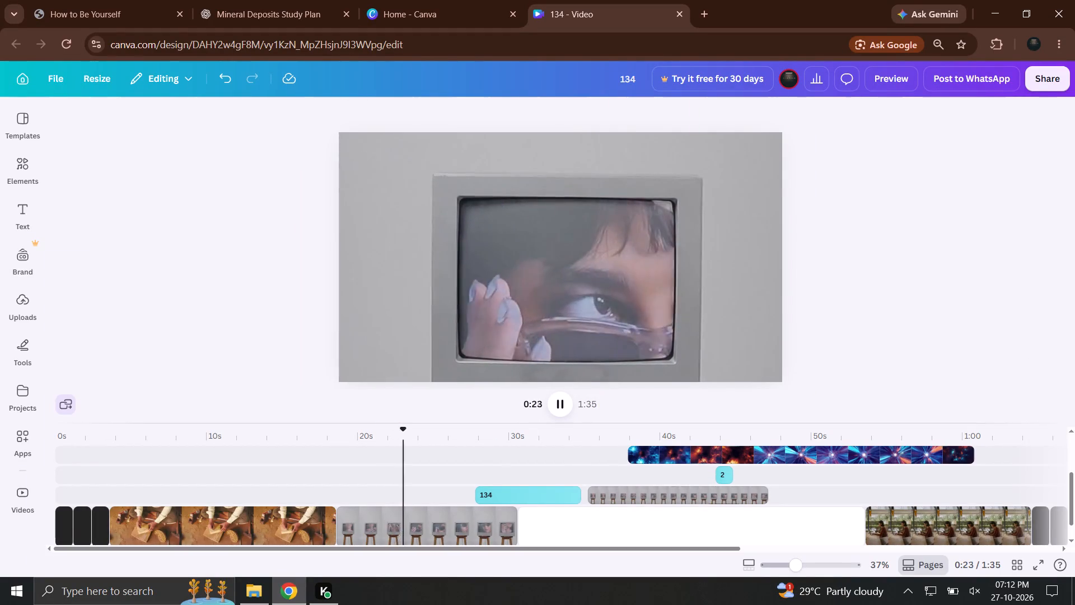
click(504, 432)
click(562, 419)
click(560, 413)
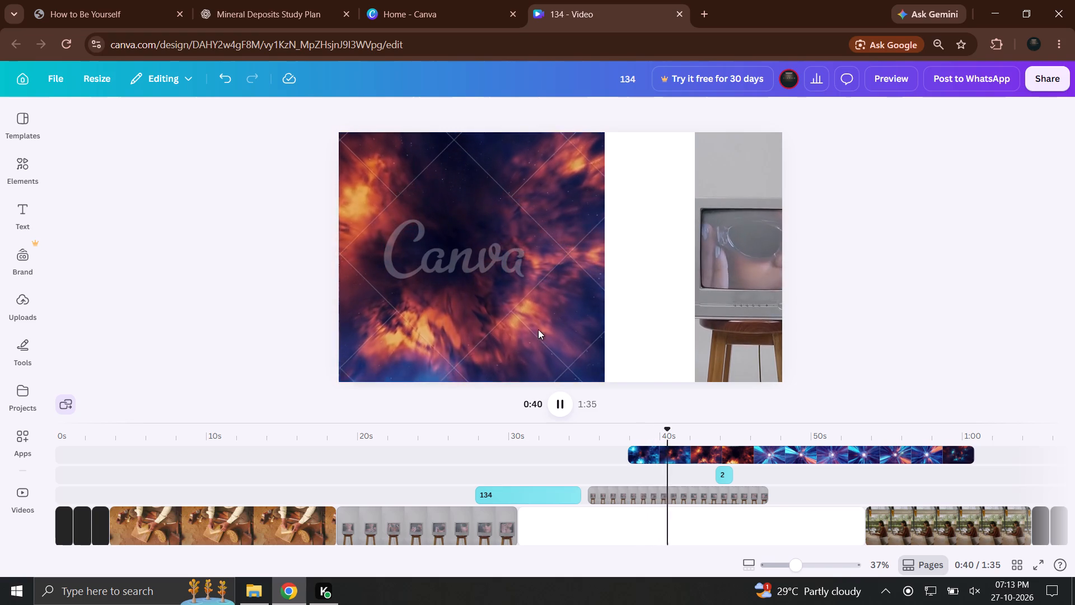
drag(511, 434, 503, 437)
click(554, 410)
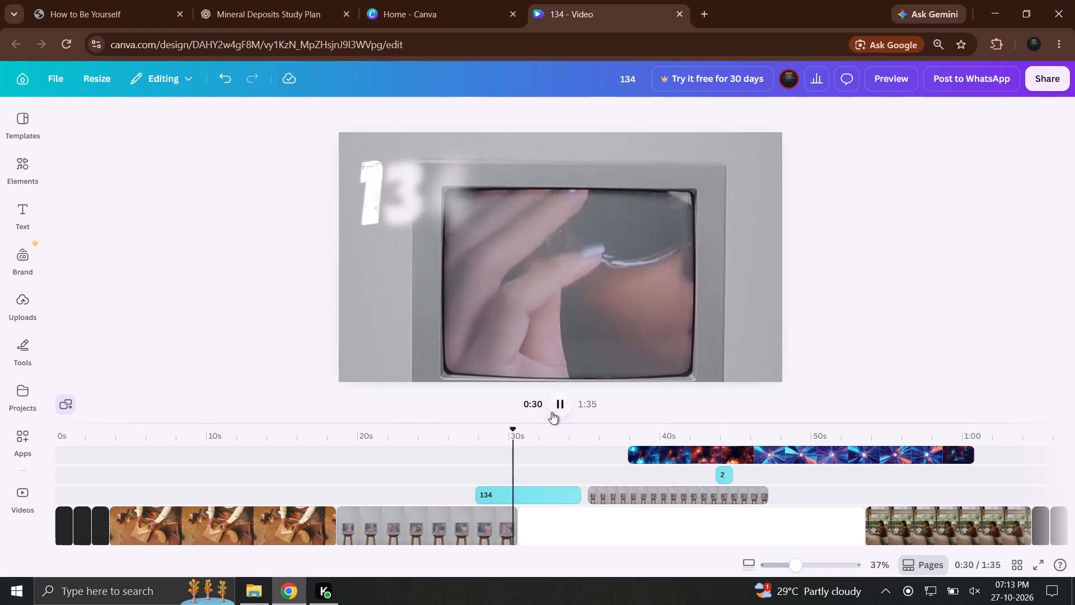
Play the video from the beginning to review the countdown on the dark pages.
drag(364, 439, 0, 417)
click(572, 398)
click(558, 403)
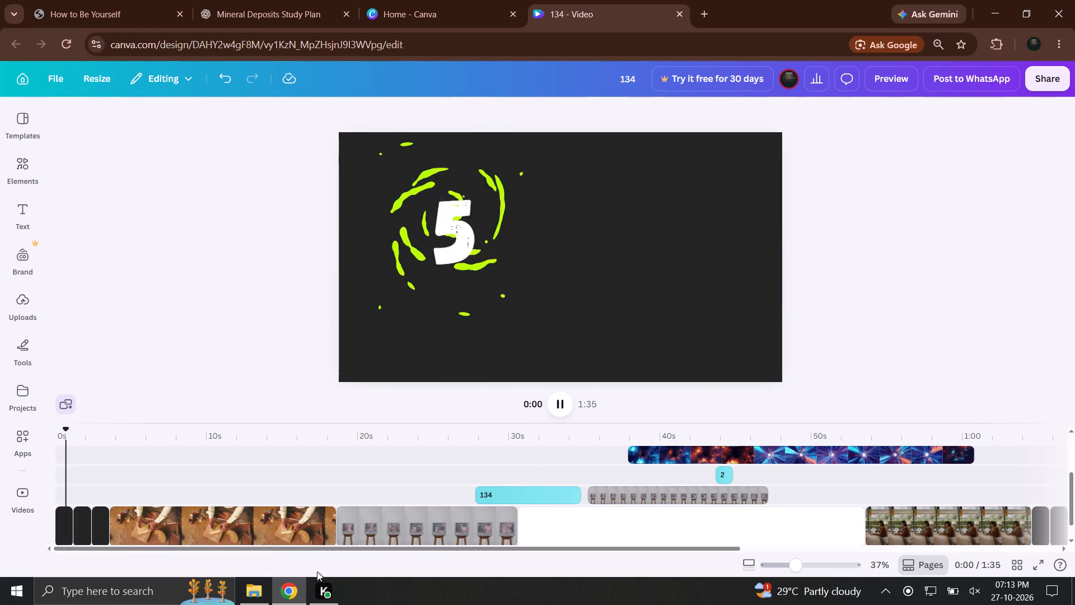